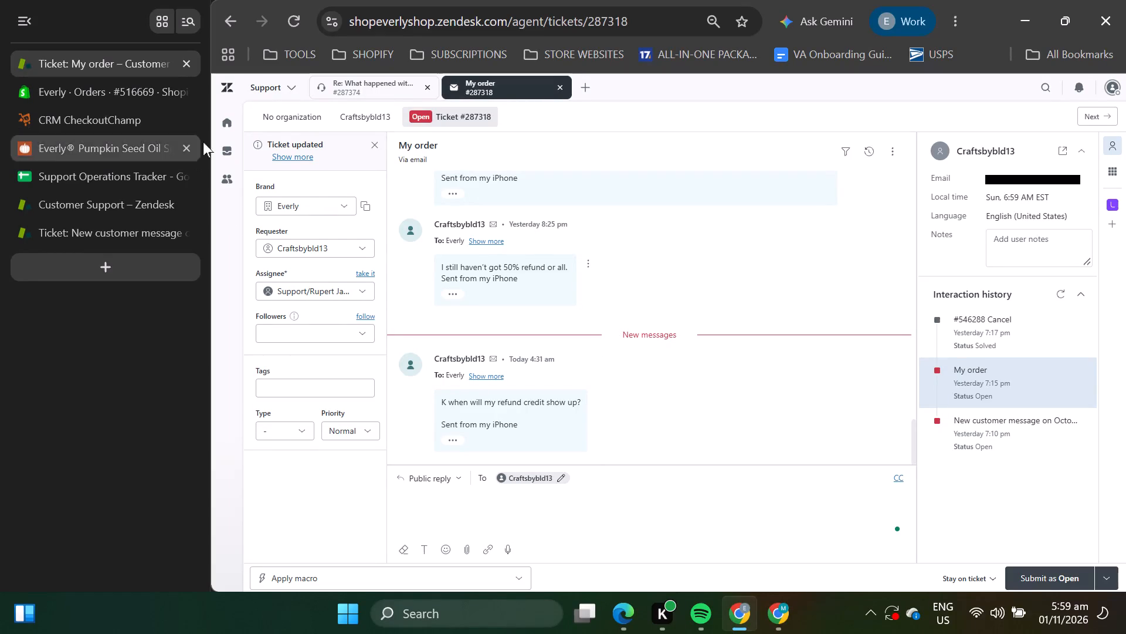
Open the newest ticket, #287538, from the Everly – Tickets view.
click(226, 154)
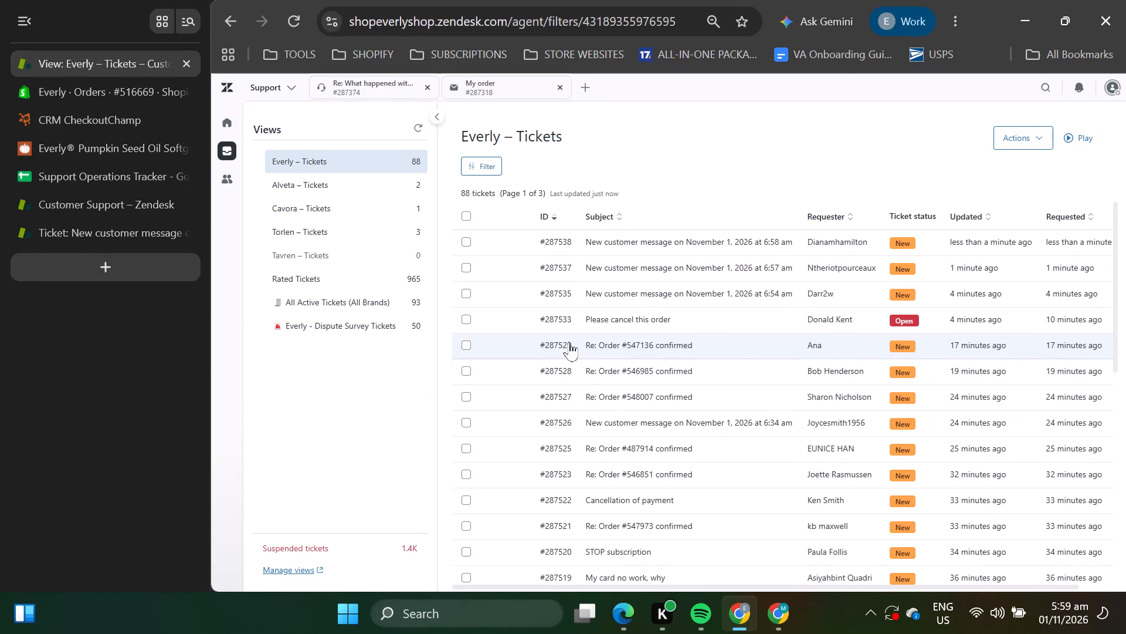
click(613, 238)
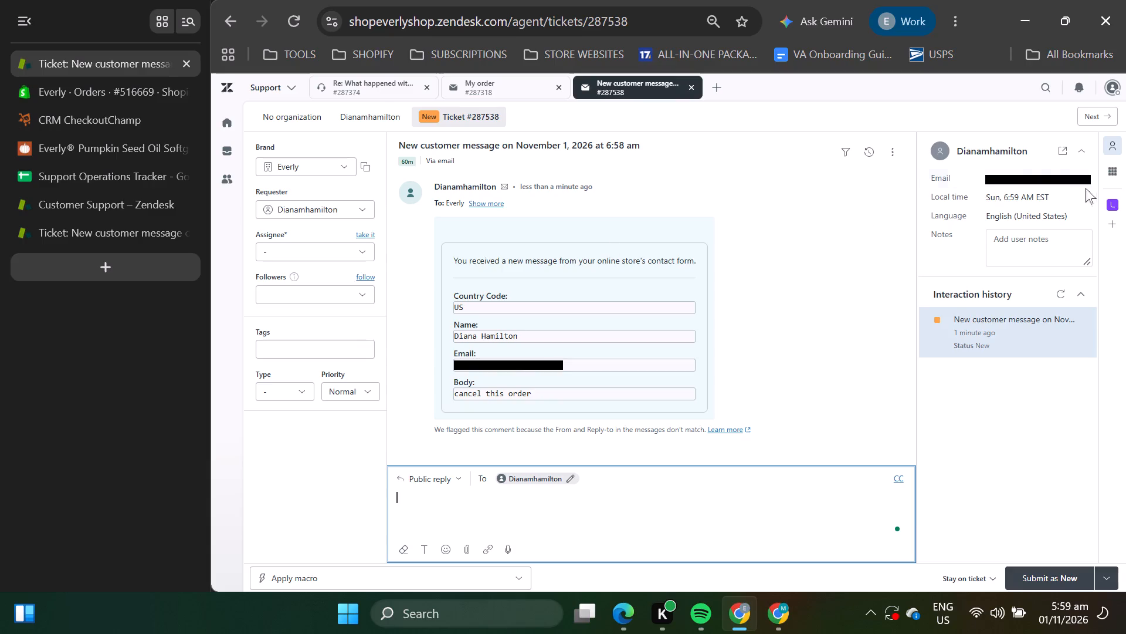
Copy the requester's email address from the ticket and search the Shopify store for that customer.
click(1093, 176)
click(139, 86)
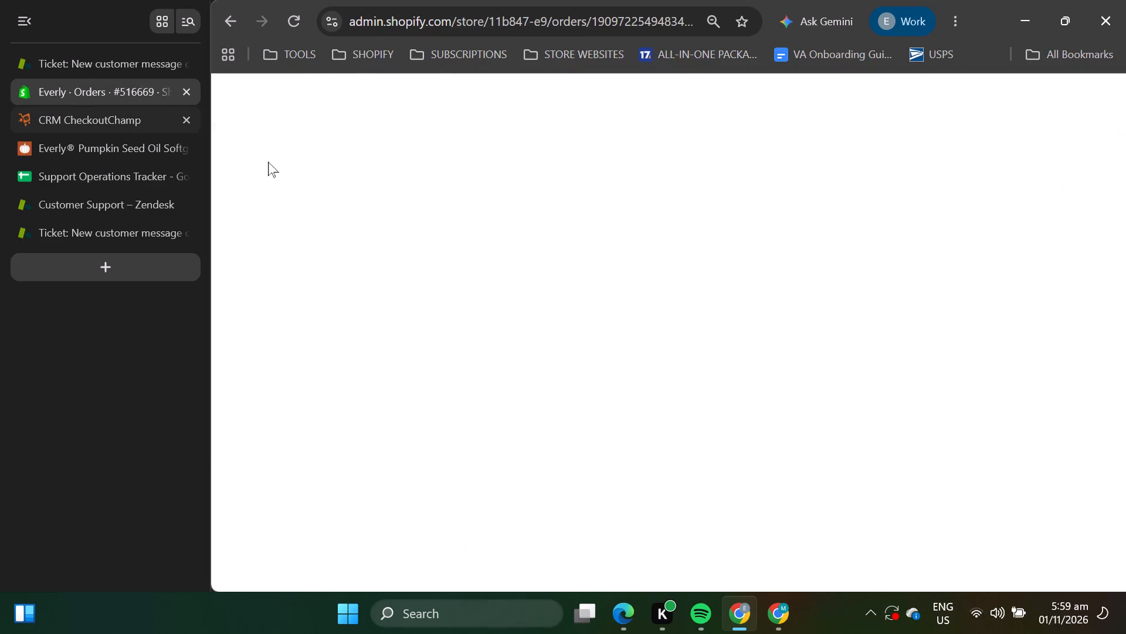
click(286, 129)
right_click(484, 189)
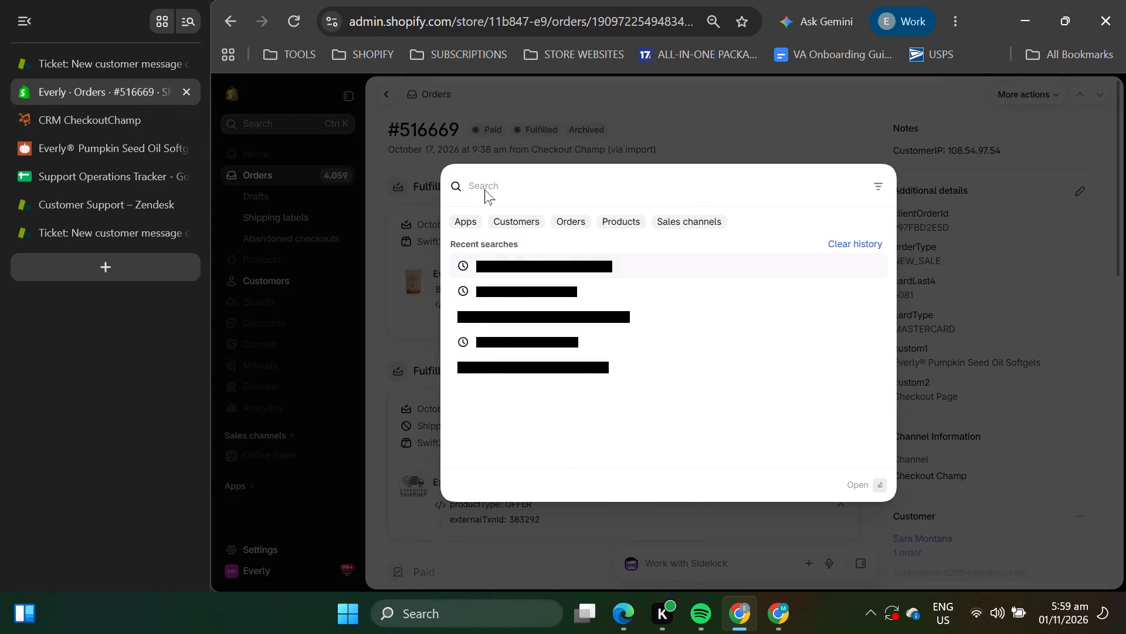
click(535, 387)
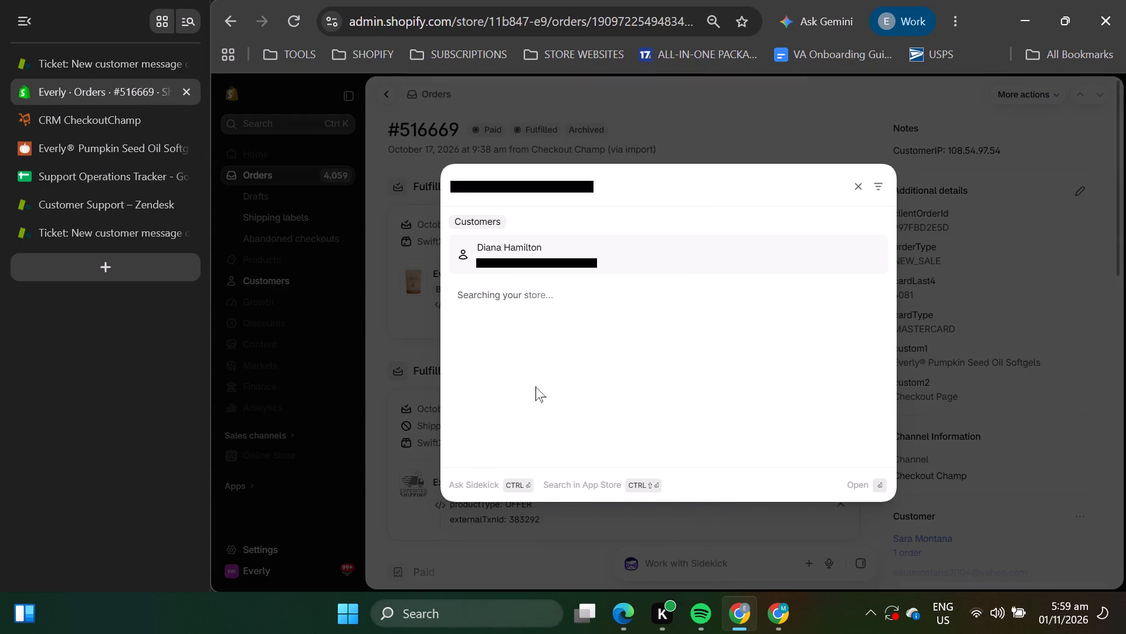
Back in Zendesk, apply the Subscription Cancellation [Step 1 - Ask Why] macro to the public reply and address the greeting to Diana.
click(91, 68)
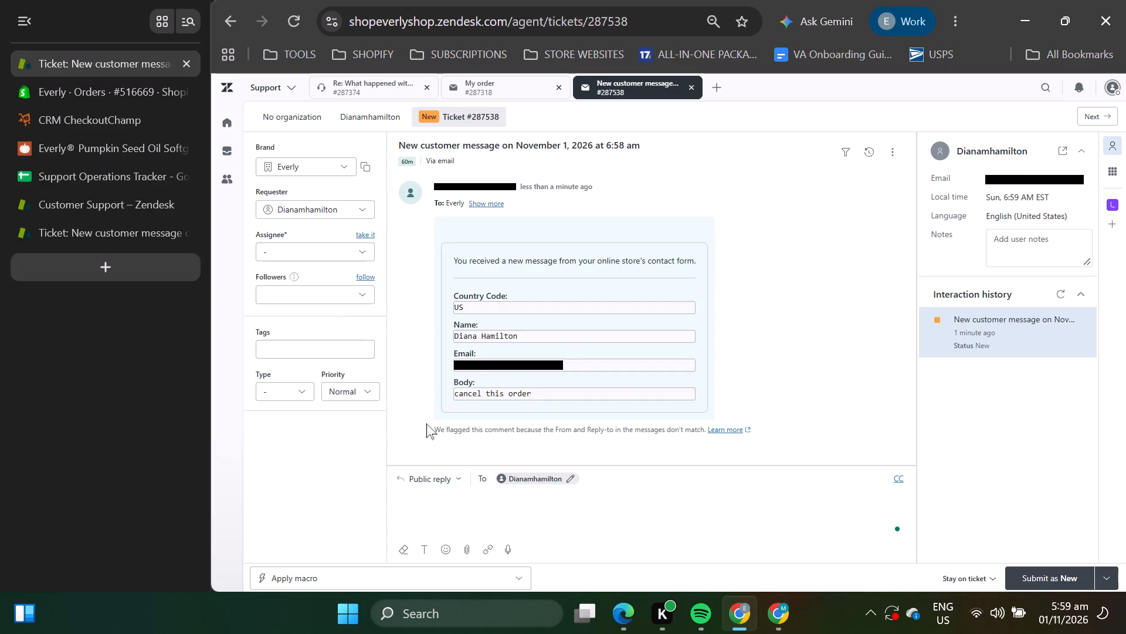
click(515, 588)
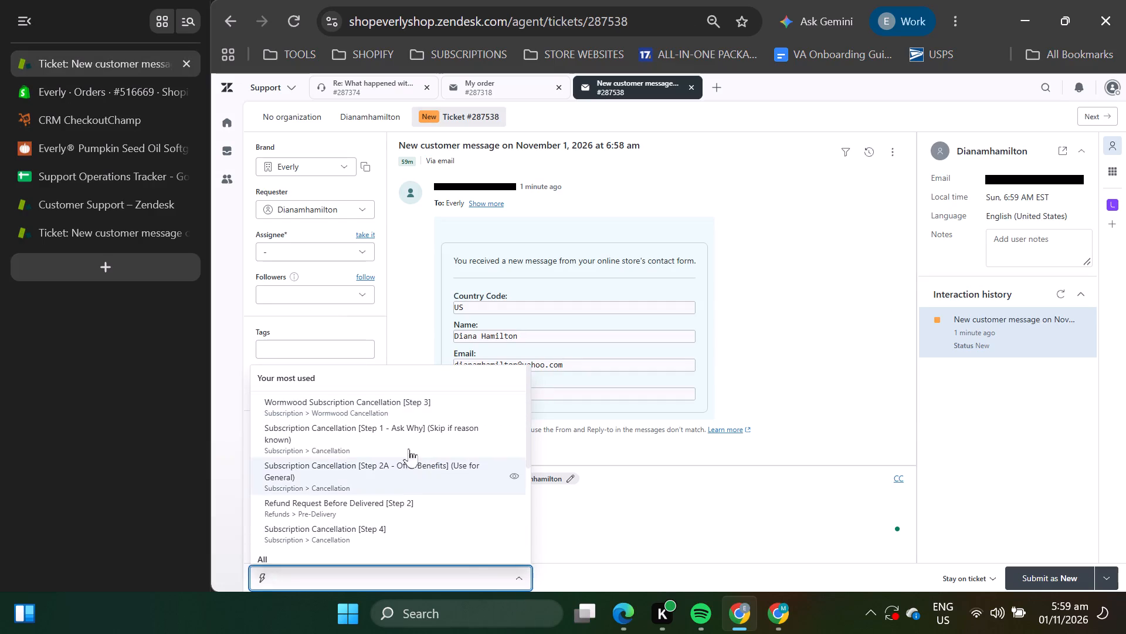
click(407, 441)
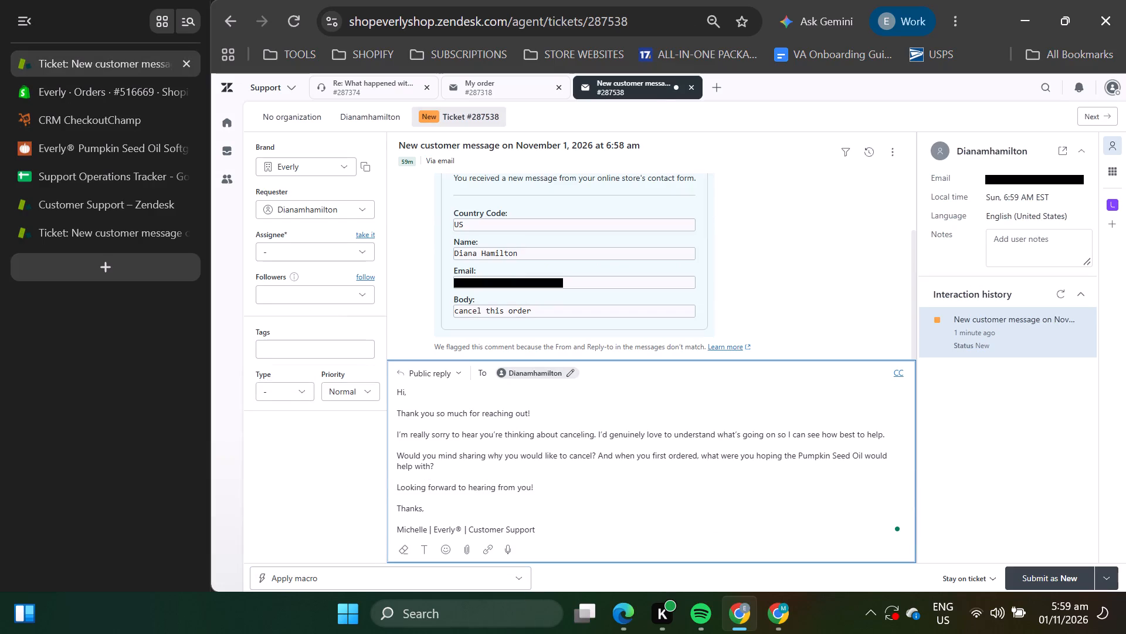
click(457, 396)
key(Left)
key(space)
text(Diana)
Assign ticket #287538 to yourself and submit the reply with the status Solved.
double_click(365, 235)
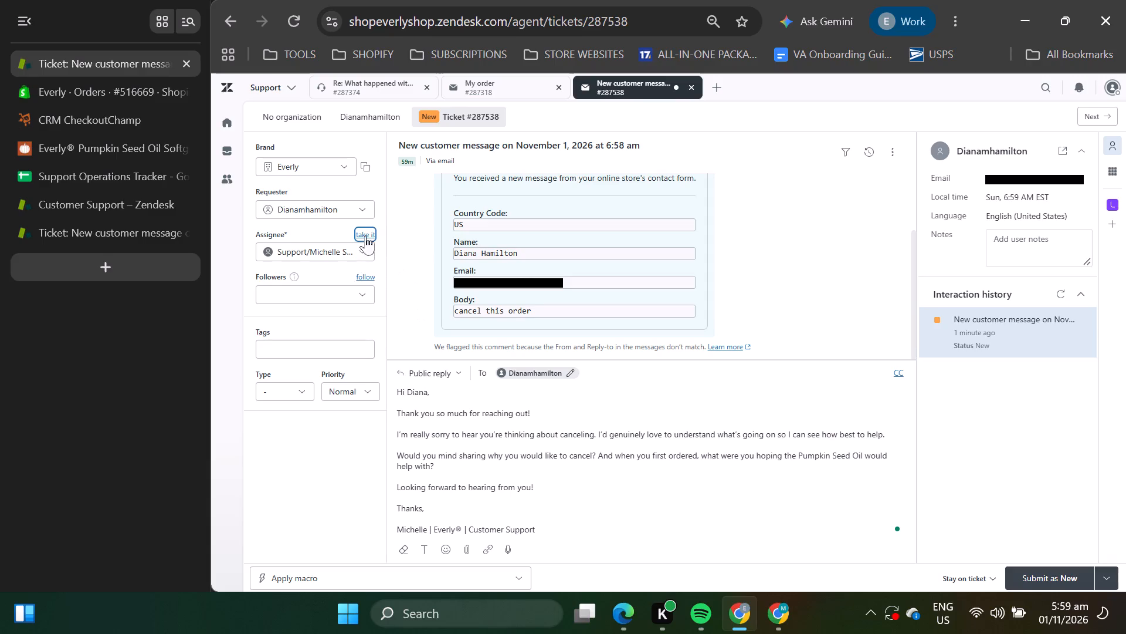
click(1109, 582)
click(1076, 551)
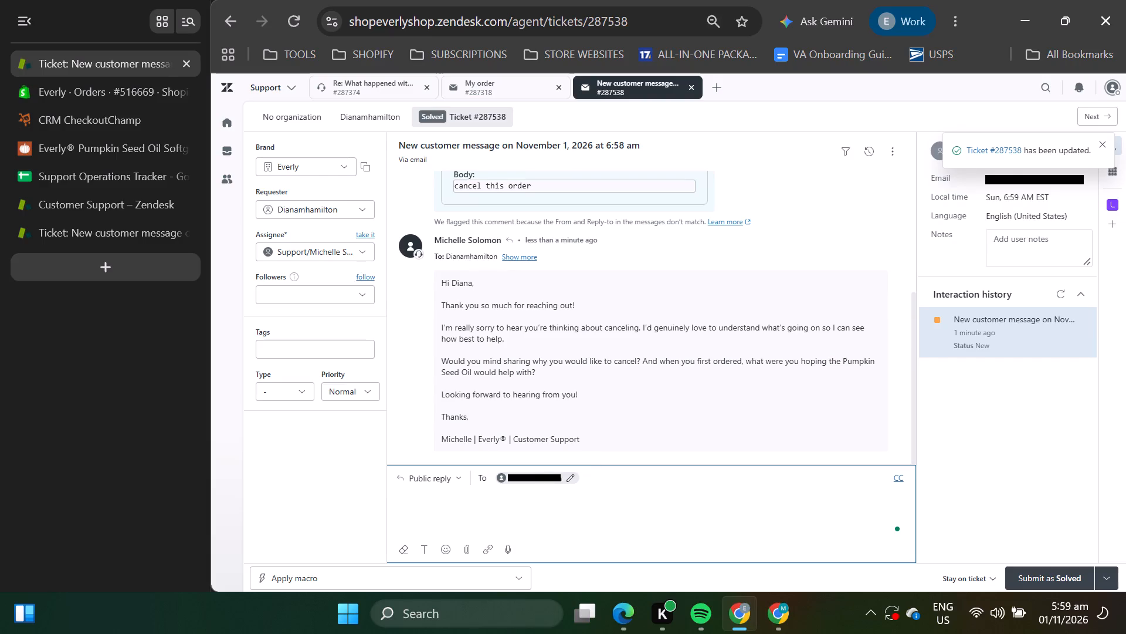
Switch the composer to an internal note and copy the full title of the Subscription Cancellation [Step 1 - Ask Why] macro from its preview.
click(437, 477)
click(452, 443)
click(494, 579)
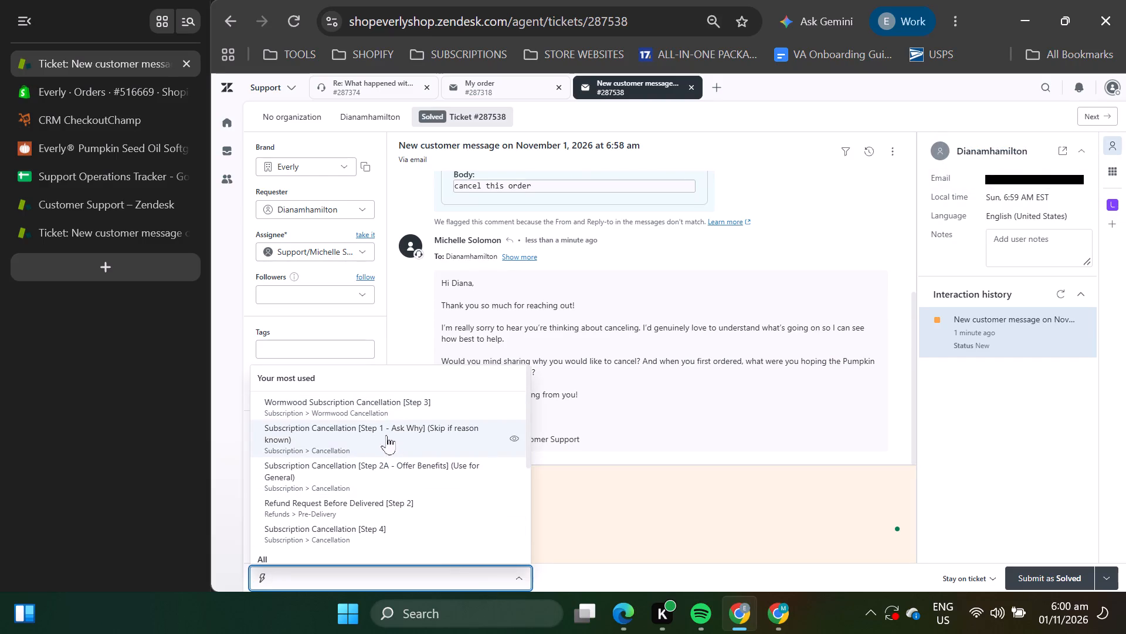
key(shift+Return)
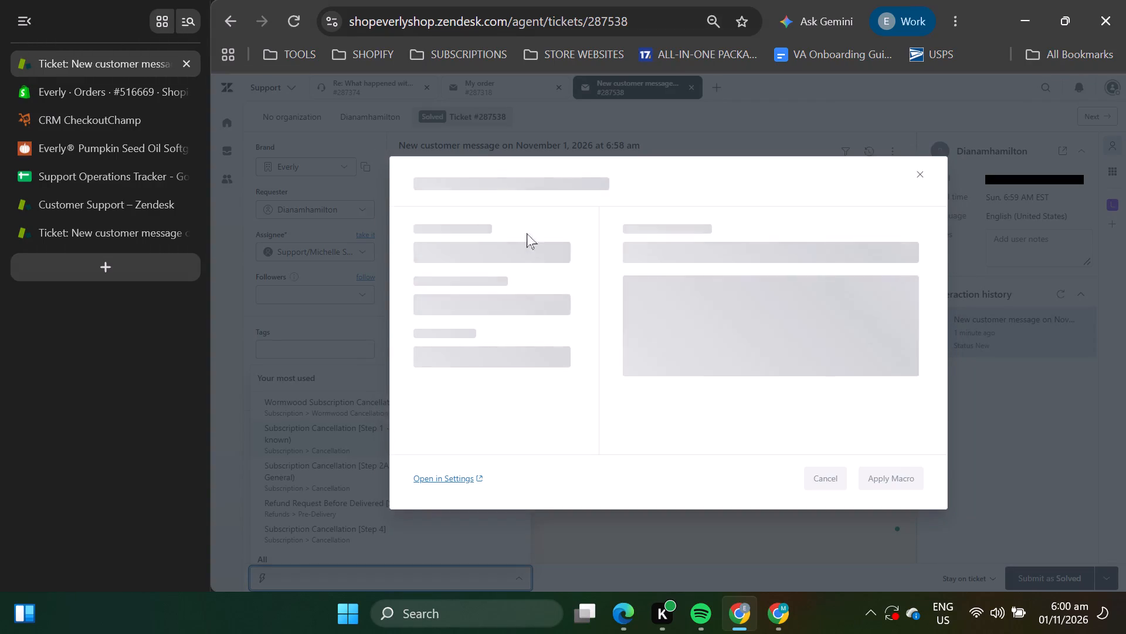
drag(548, 205, 527, 204)
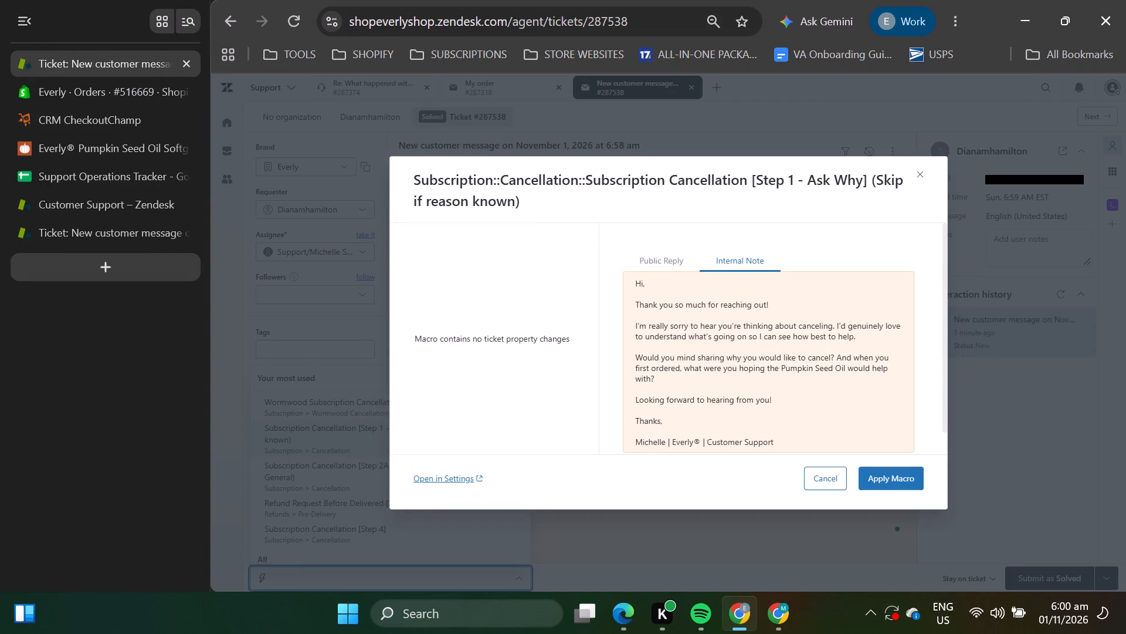
drag(527, 204, 399, 177)
right_click(455, 190)
click(544, 218)
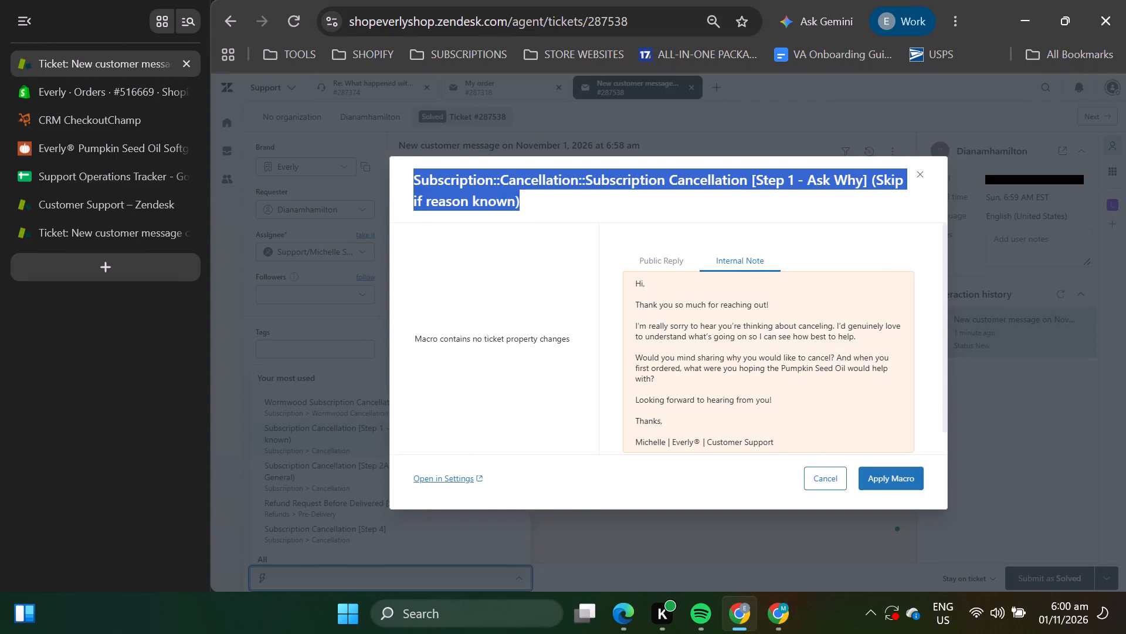
click(815, 484)
Write the internal note "Sent: " followed by the copied Step 1 macro title, take the ticket, and submit it as Solved.
click(554, 511)
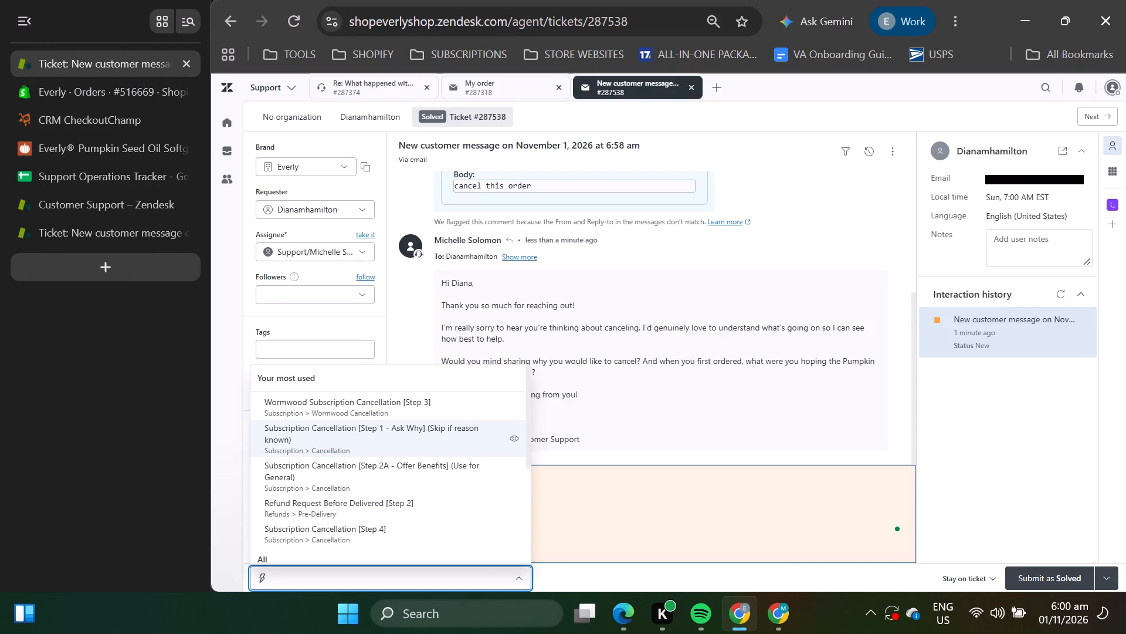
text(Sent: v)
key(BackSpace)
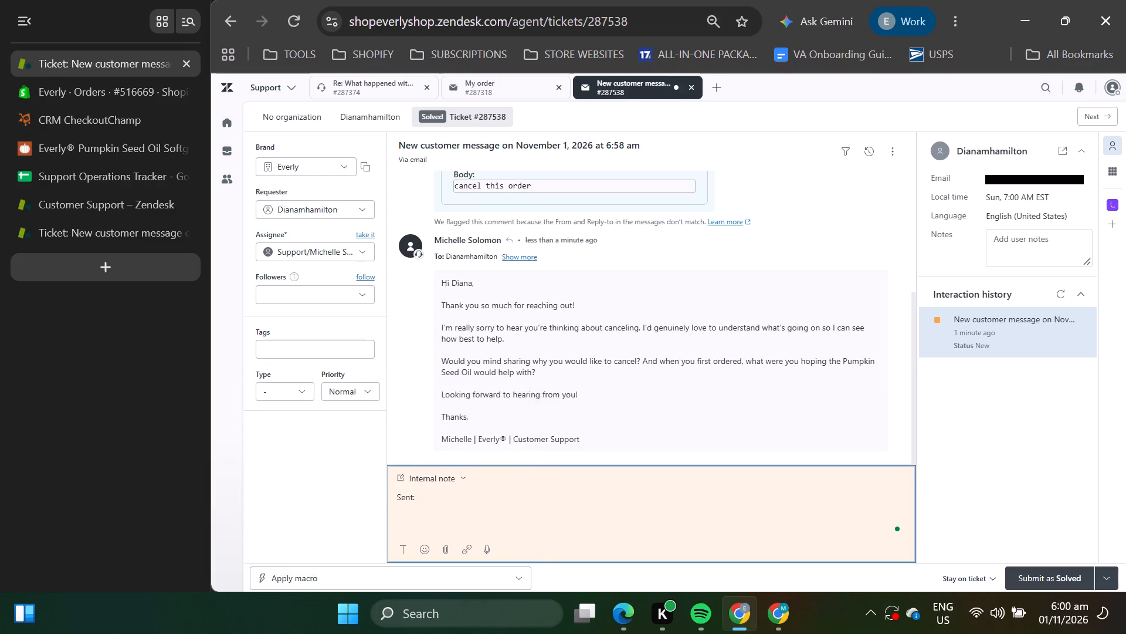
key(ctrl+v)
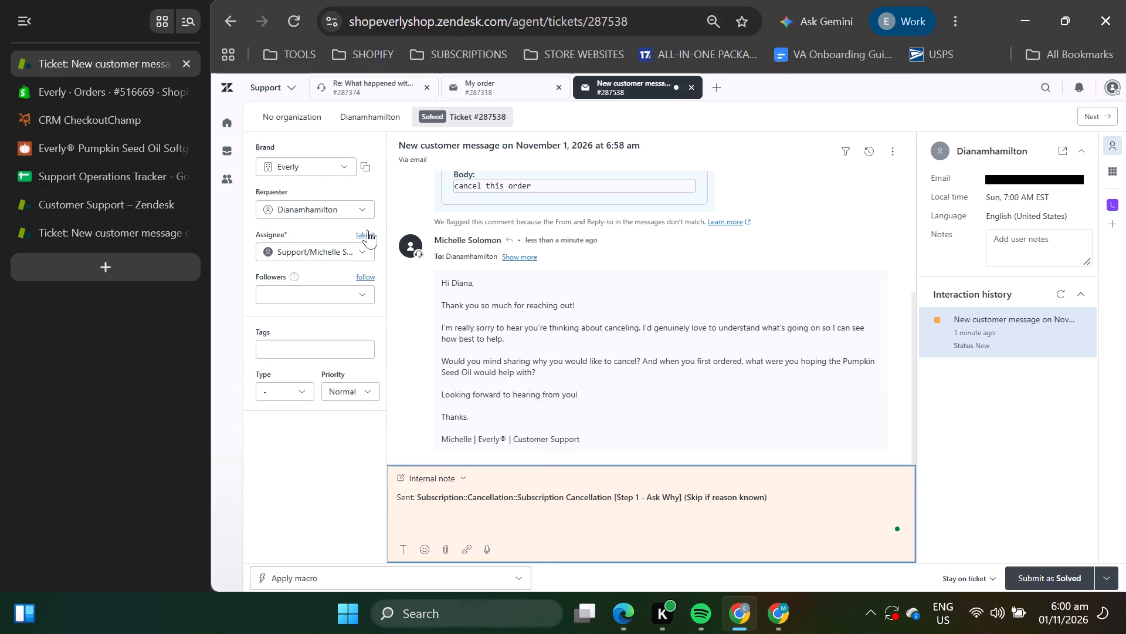
double_click(365, 231)
click(1070, 578)
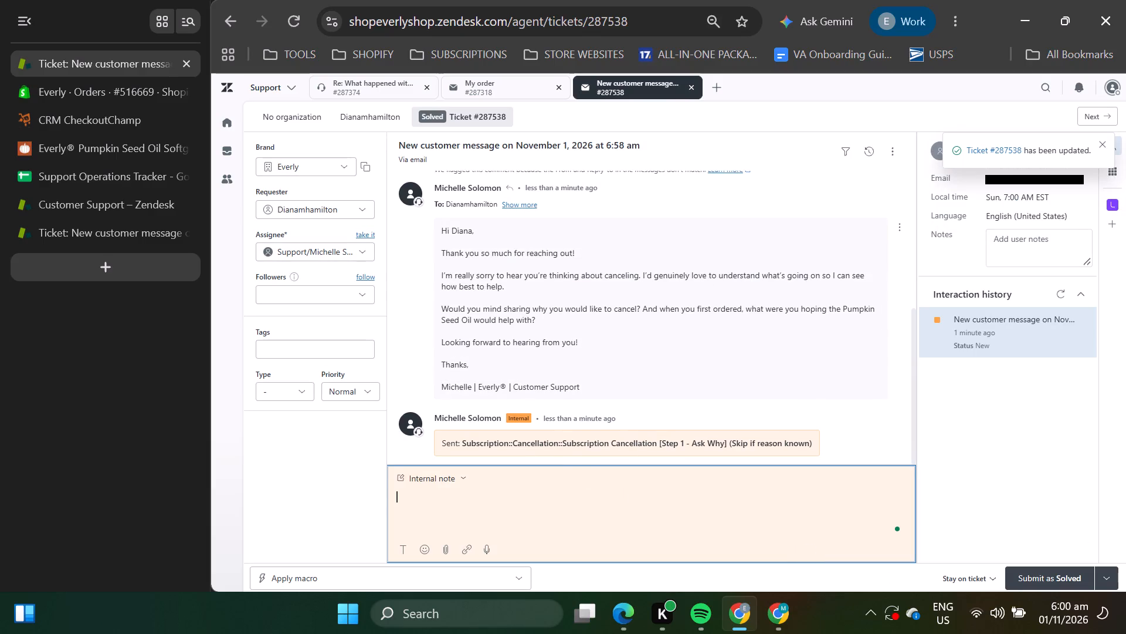
click(232, 156)
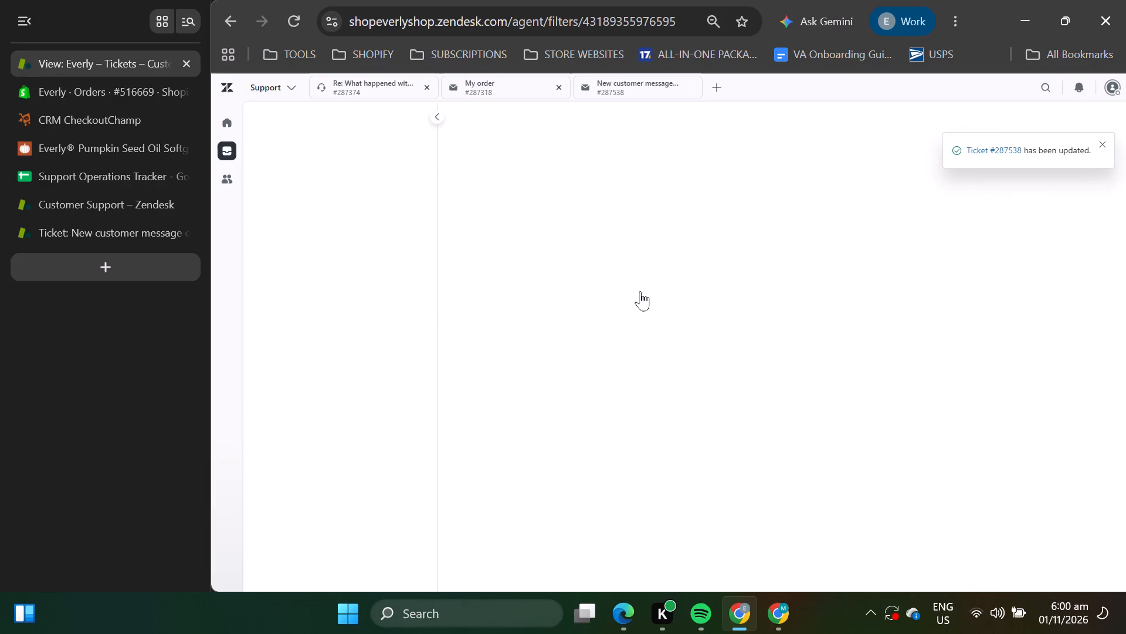
click(637, 291)
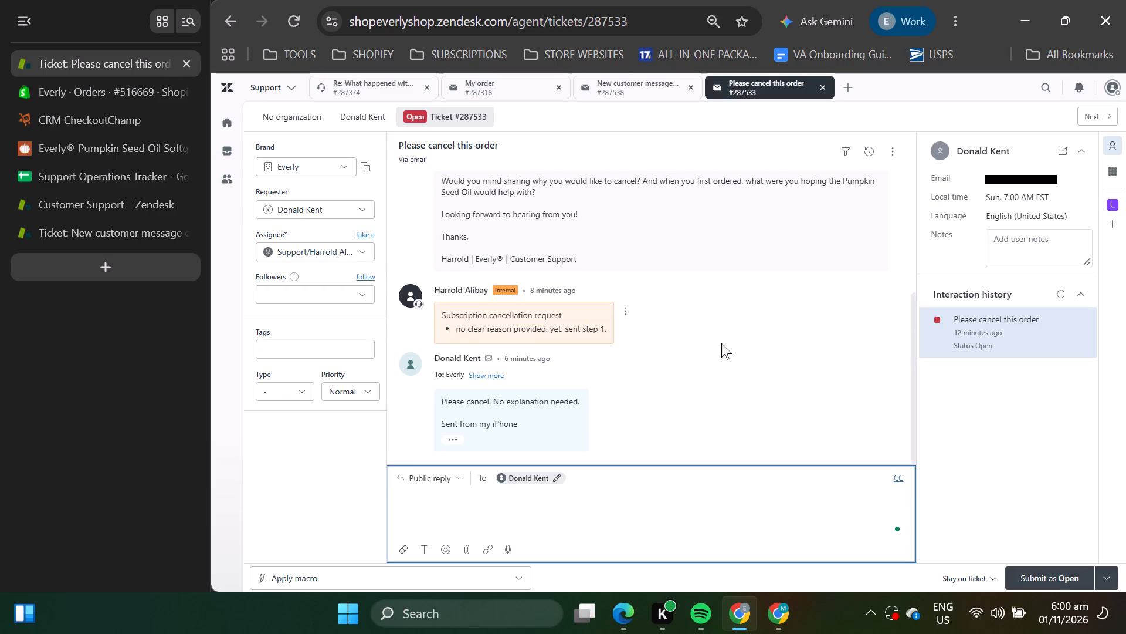
scroll(721, 343, up, 1)
scroll(721, 343, down, 2)
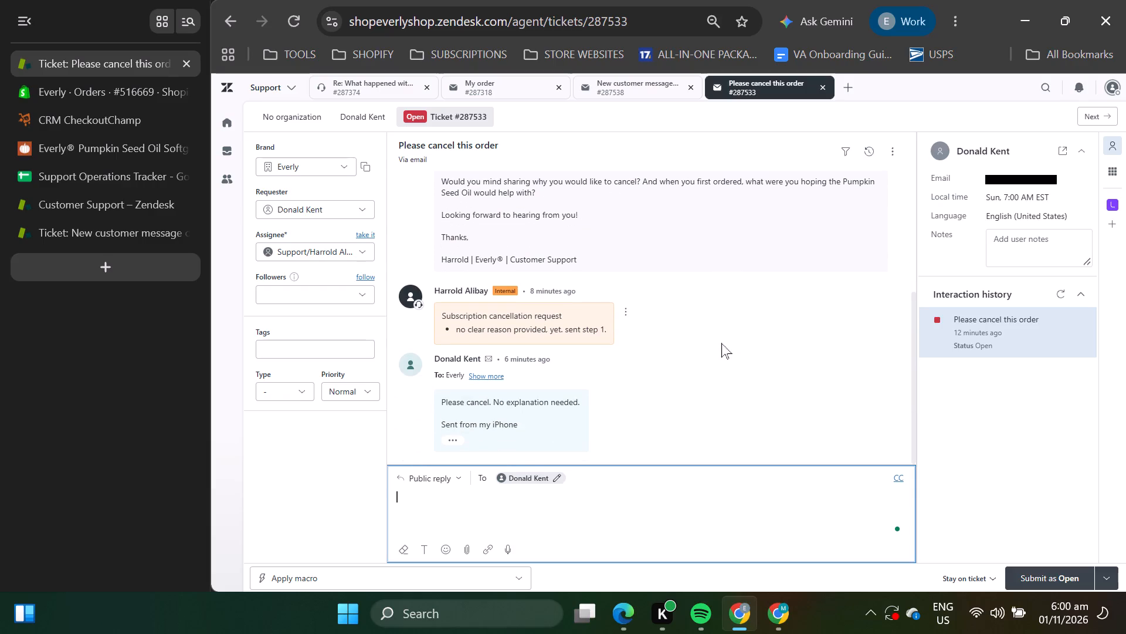
Apply the Subscription Cancellation [Step 2A - Offer Benefits] (Use for General) macro to the public reply and address the greeting to Donald.
click(518, 573)
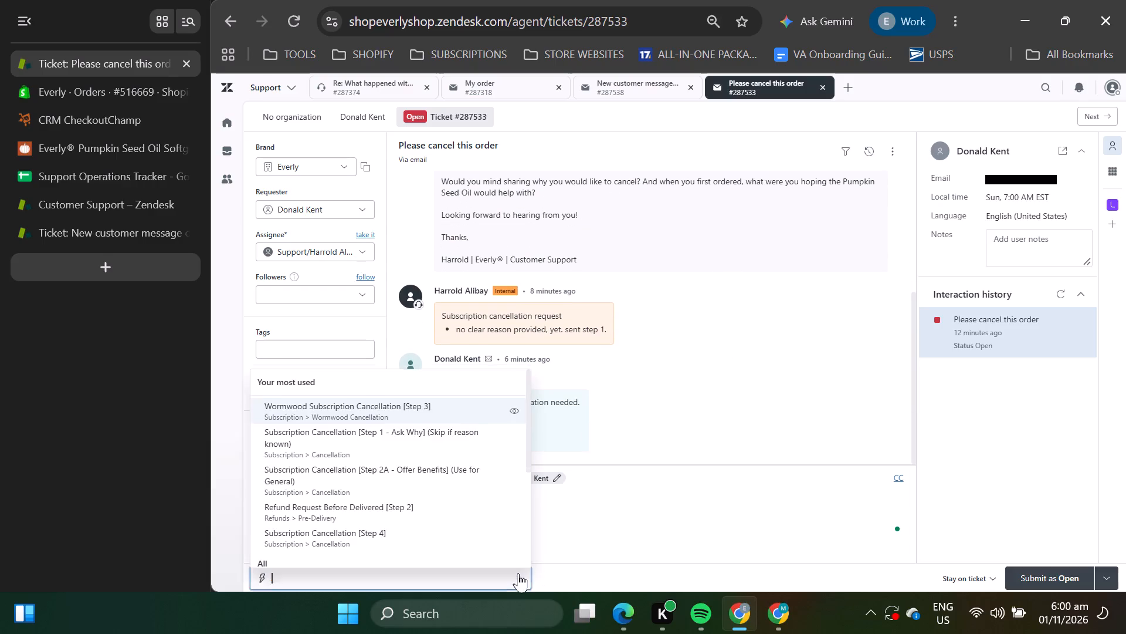
click(425, 476)
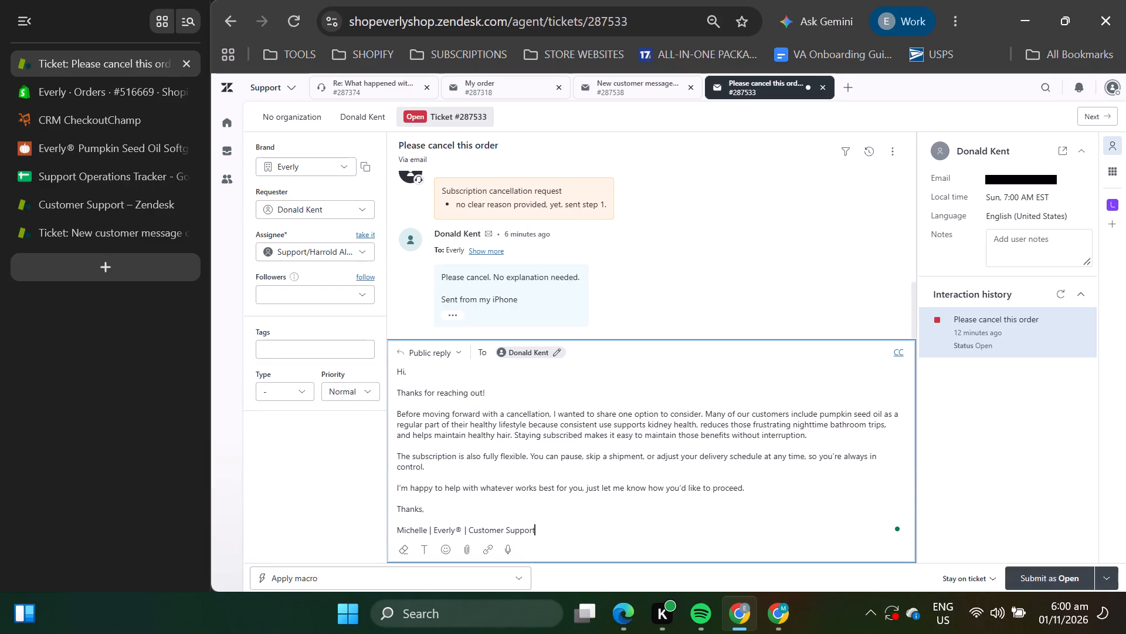
scroll(580, 280, up, 4)
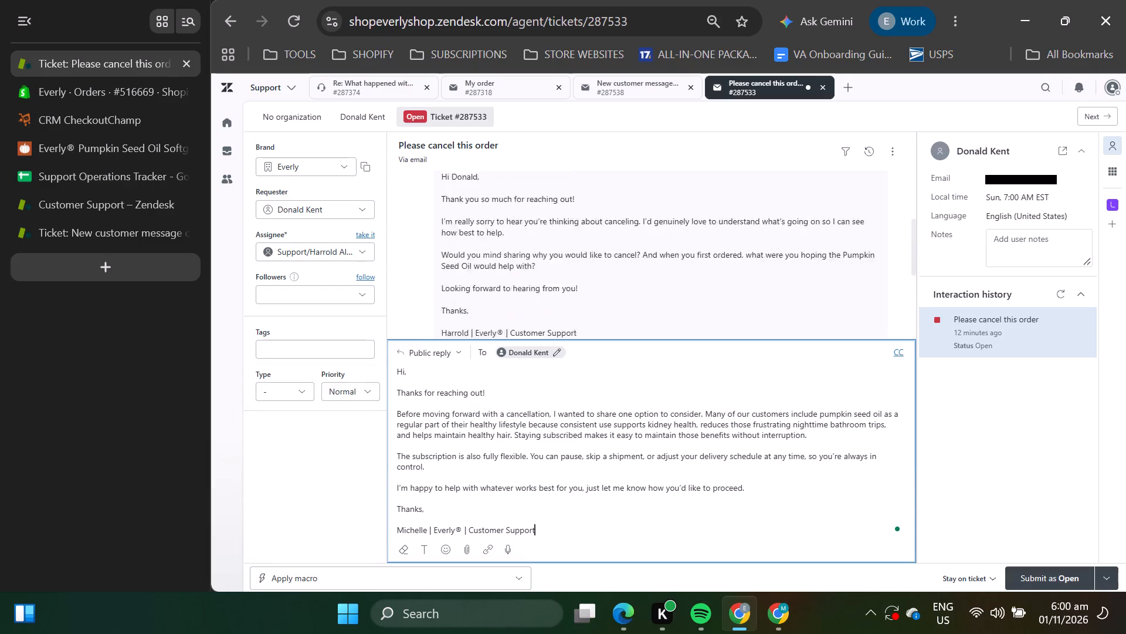
click(436, 369)
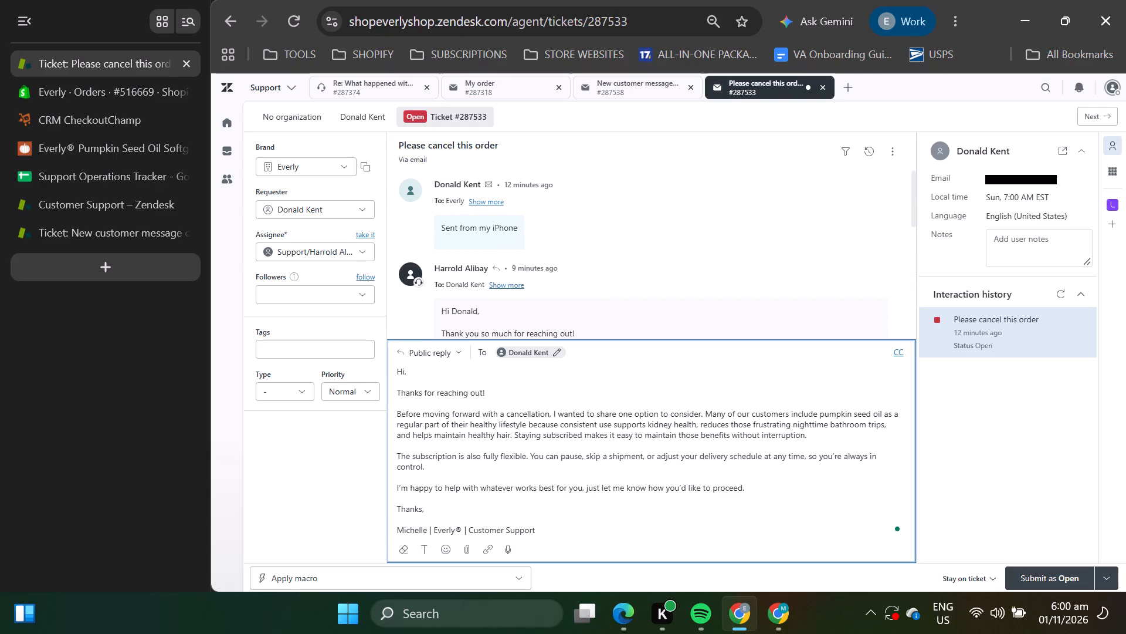
key(Left)
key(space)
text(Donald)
Assign ticket #287533 to yourself and submit the reply with the status Solved.
click(366, 232)
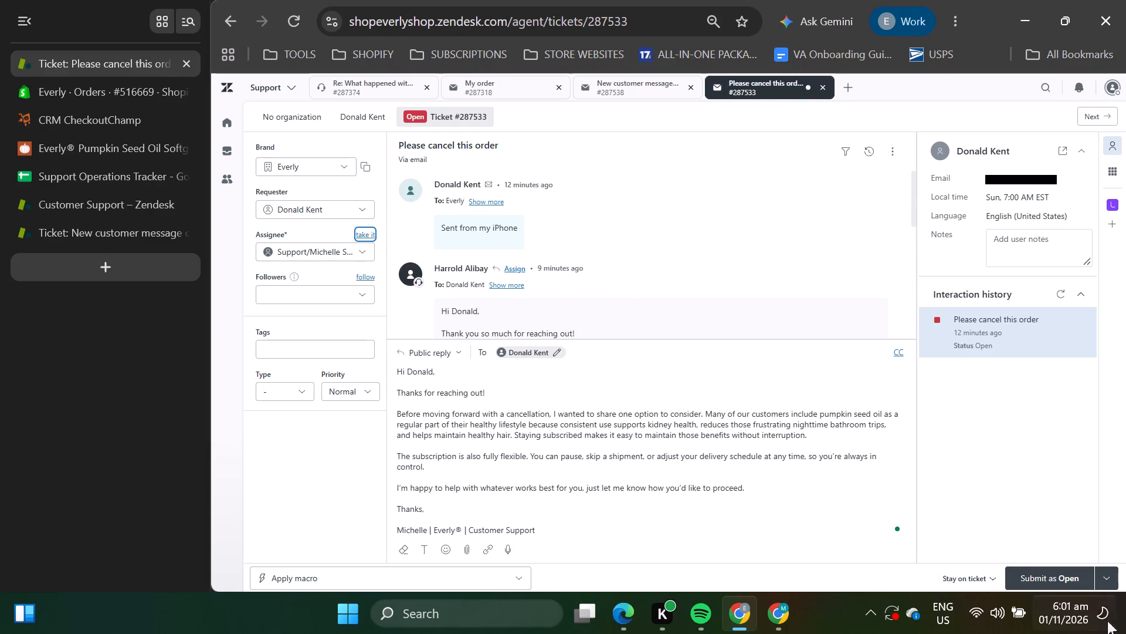
click(1108, 577)
click(1077, 557)
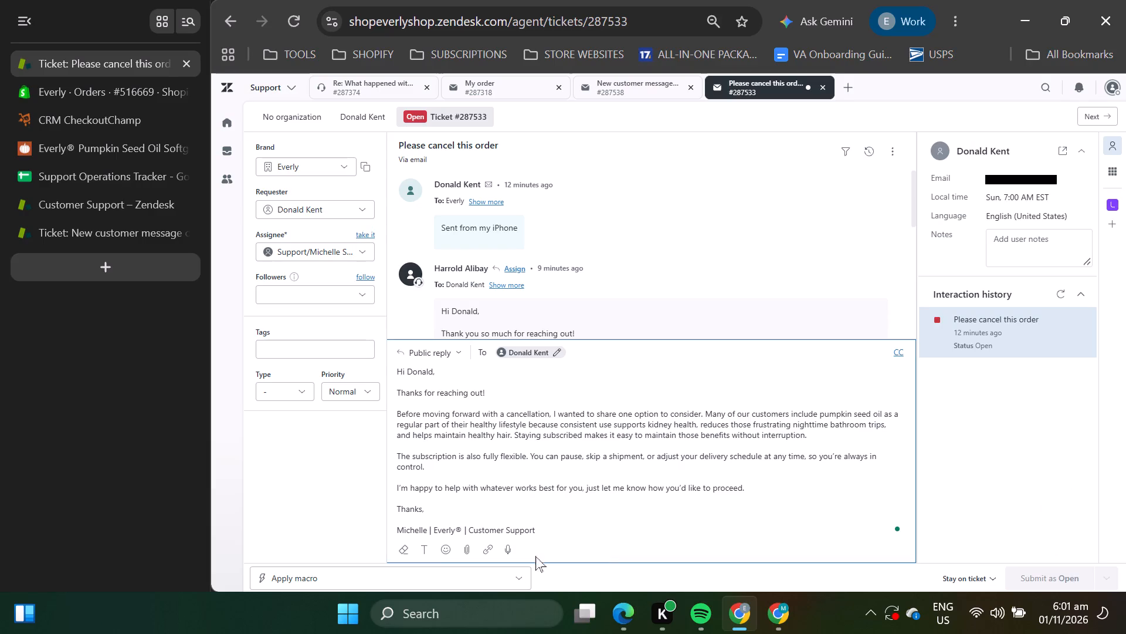
Copy the full title of the Subscription Cancellation [Step 2A - Offer Benefits] (Use for General) macro from its preview.
click(503, 578)
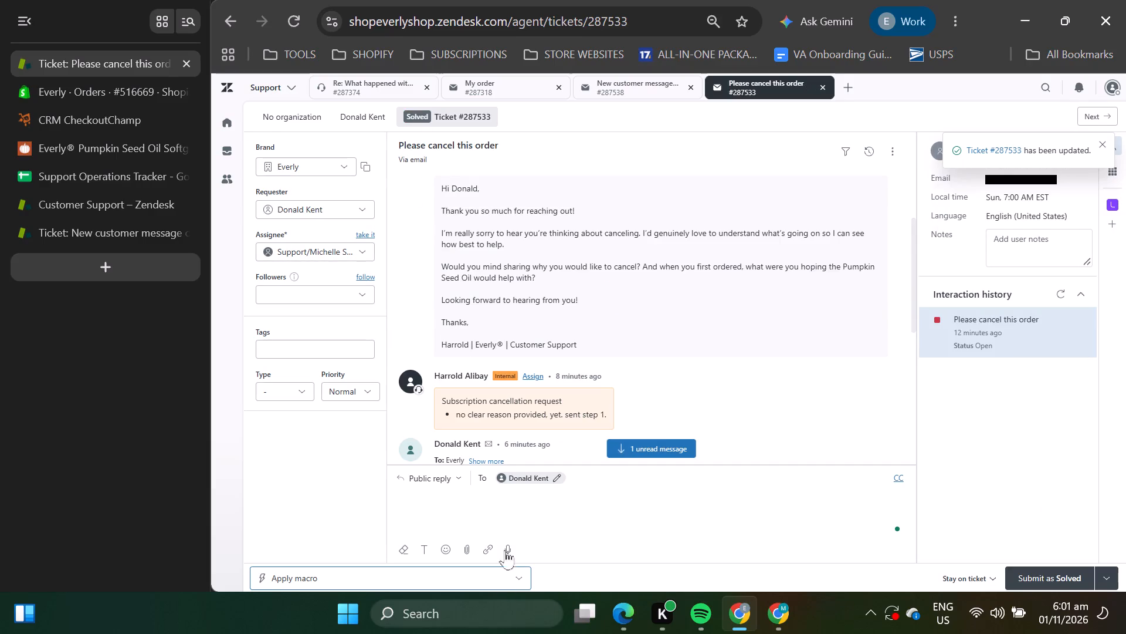
click(515, 578)
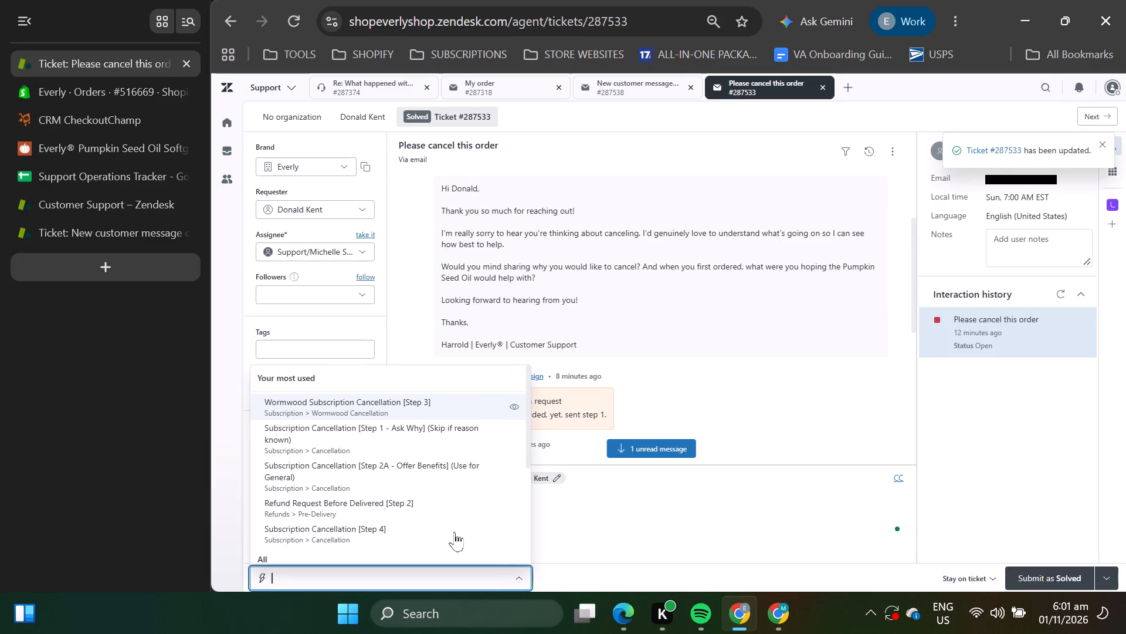
key(shift+Return)
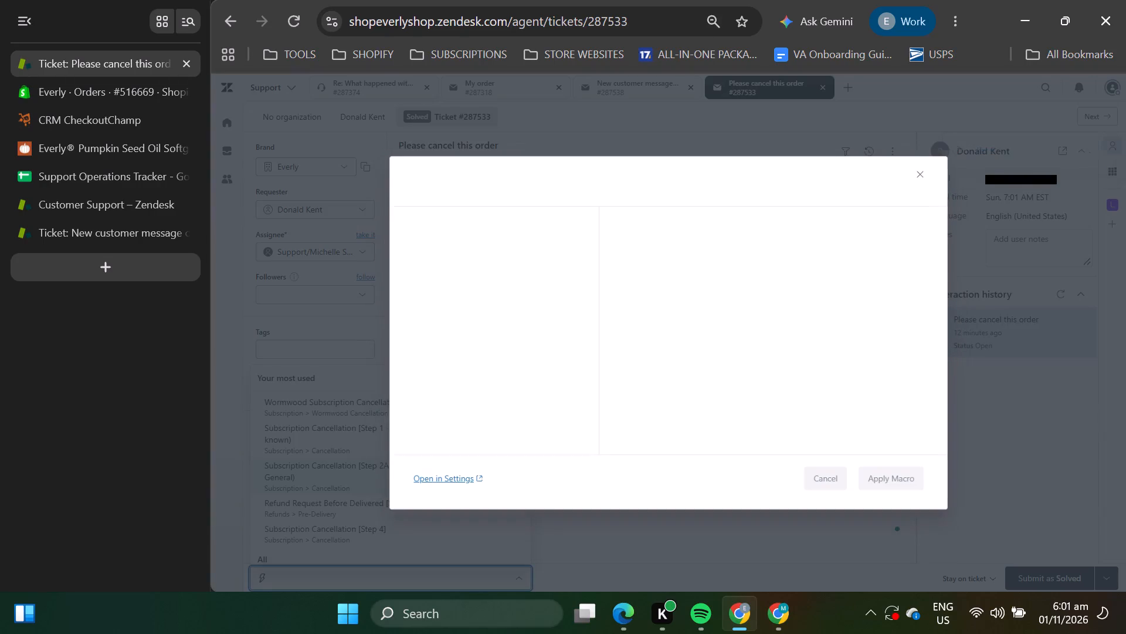
drag(583, 206, 583, 205)
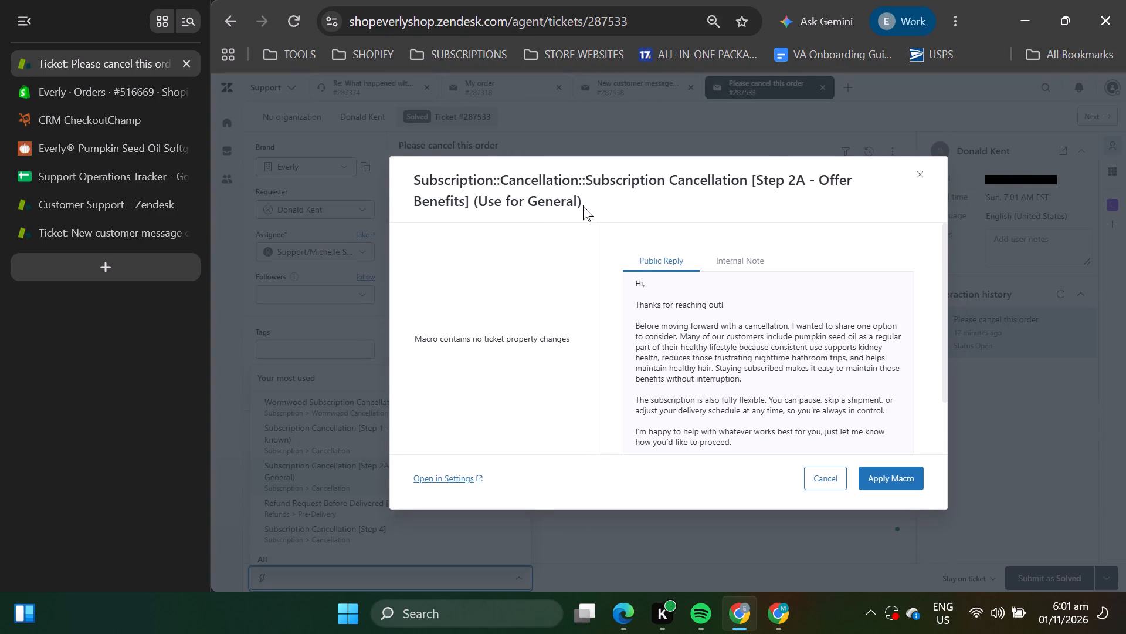
drag(583, 205, 402, 177)
right_click(472, 190)
click(538, 217)
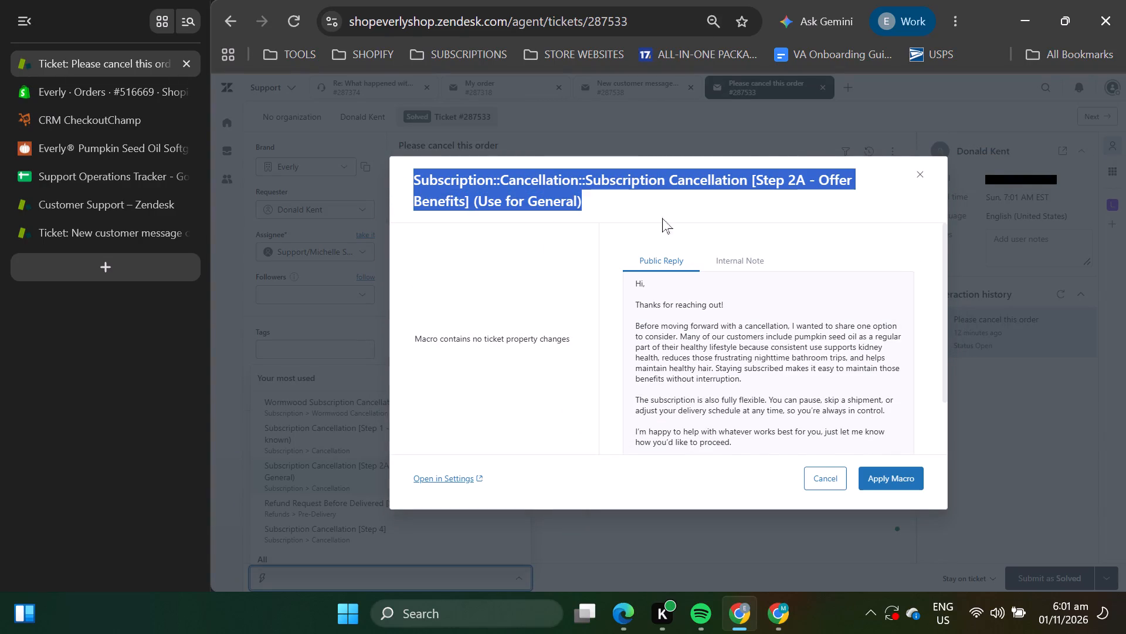
click(833, 480)
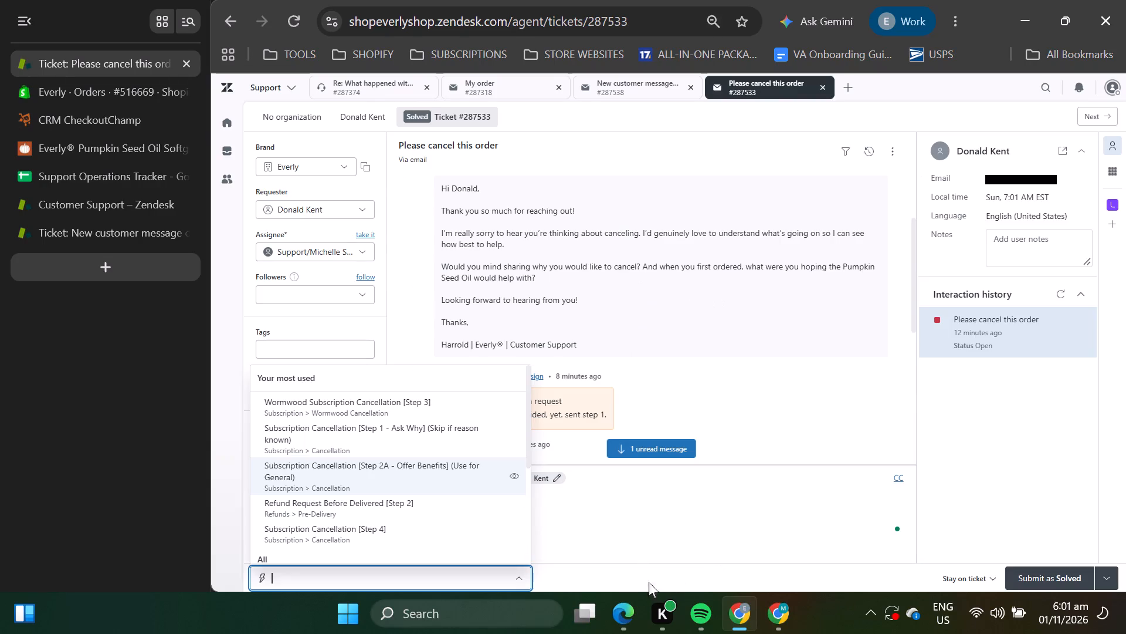
Write an internal note on ticket #287533 reading "Sent: " followed by the copied title Subscription::Cancellation::Subscription Cancellation [Step 2A - Offer Benefits] (Use for General).
click(631, 528)
click(418, 480)
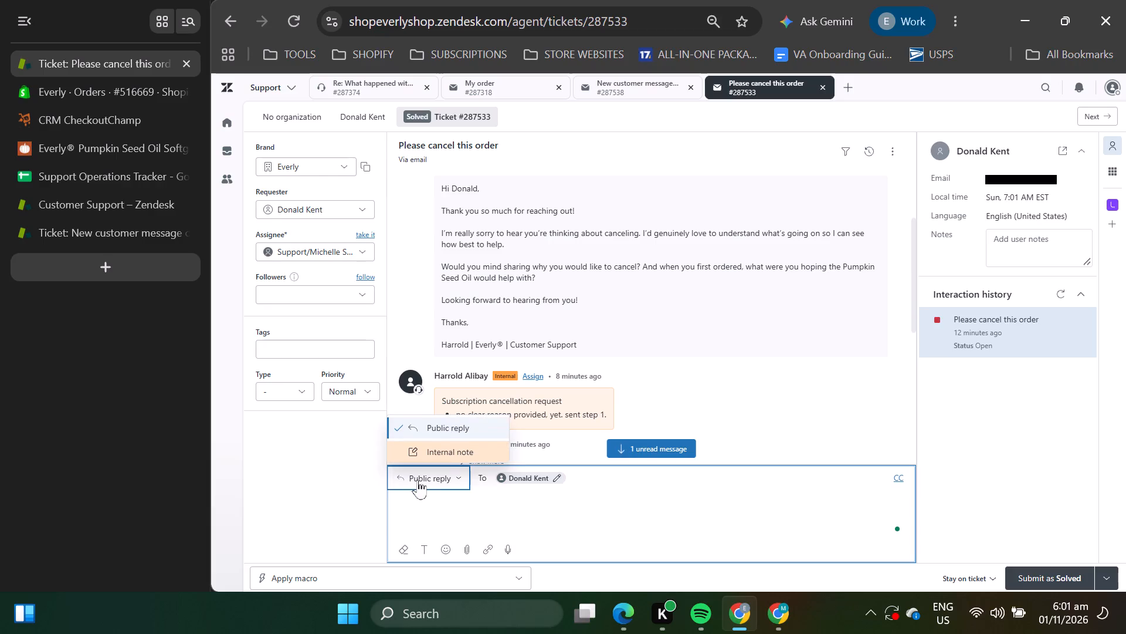
click(440, 444)
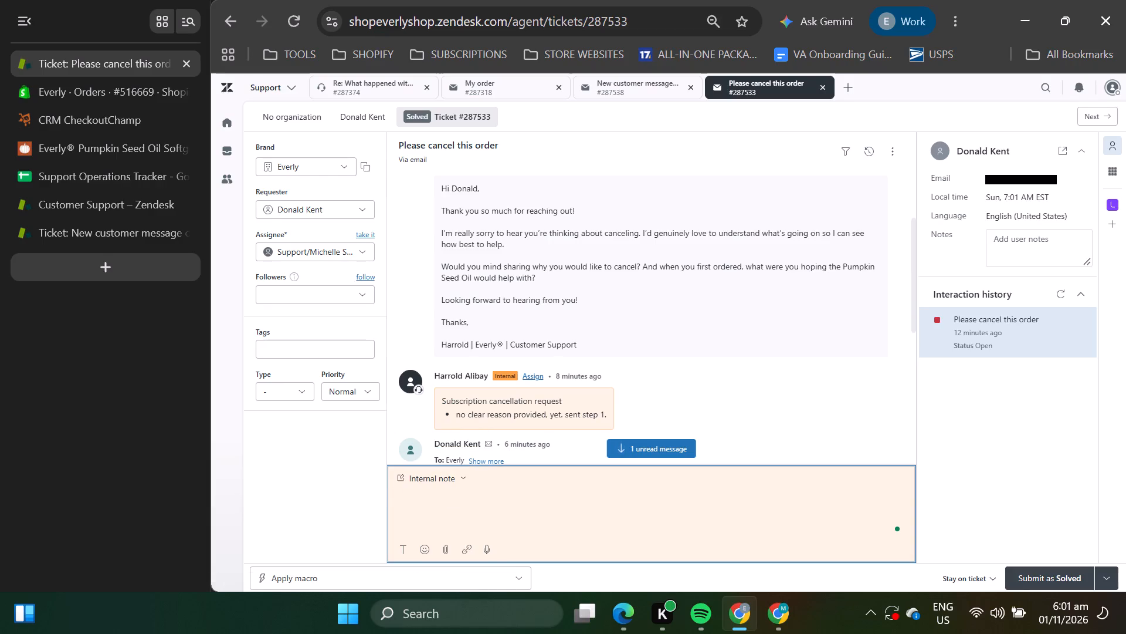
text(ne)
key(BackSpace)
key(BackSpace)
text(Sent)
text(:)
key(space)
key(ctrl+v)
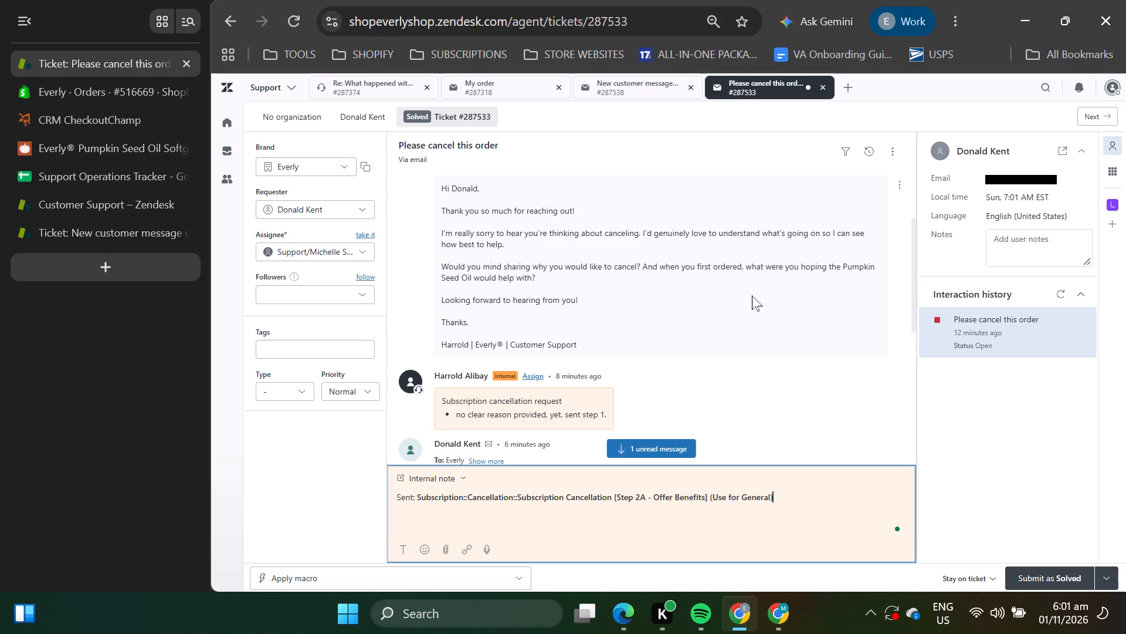
Take the assignment of ticket #287533, submit the internal note with the status Solved, and check the newest messages in the conversation.
scroll(756, 295, up, 5)
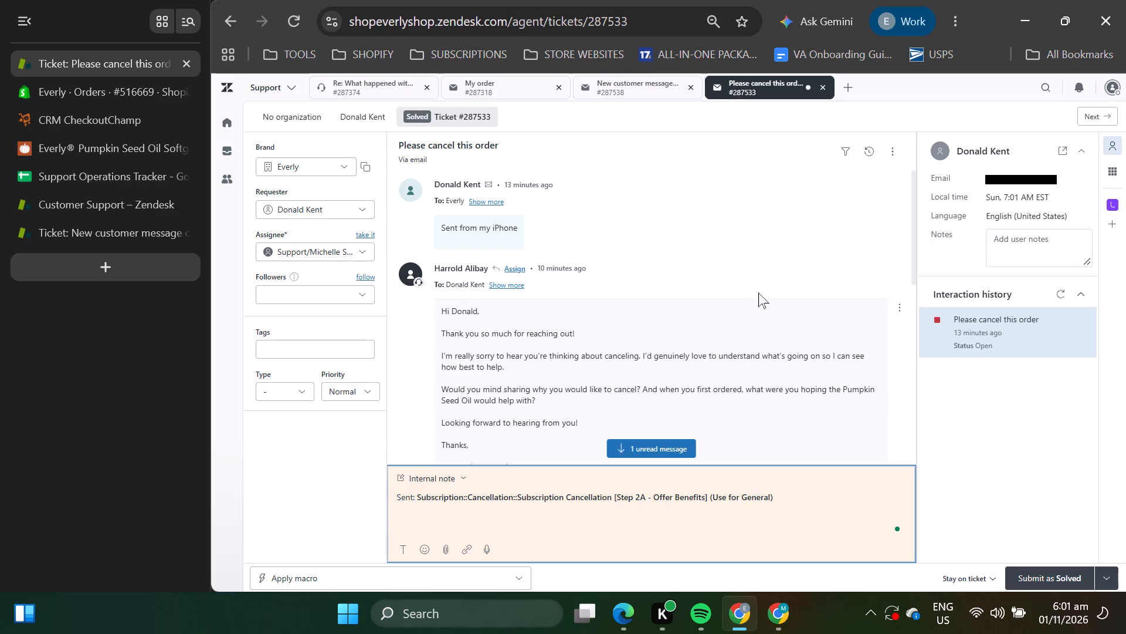
double_click(359, 232)
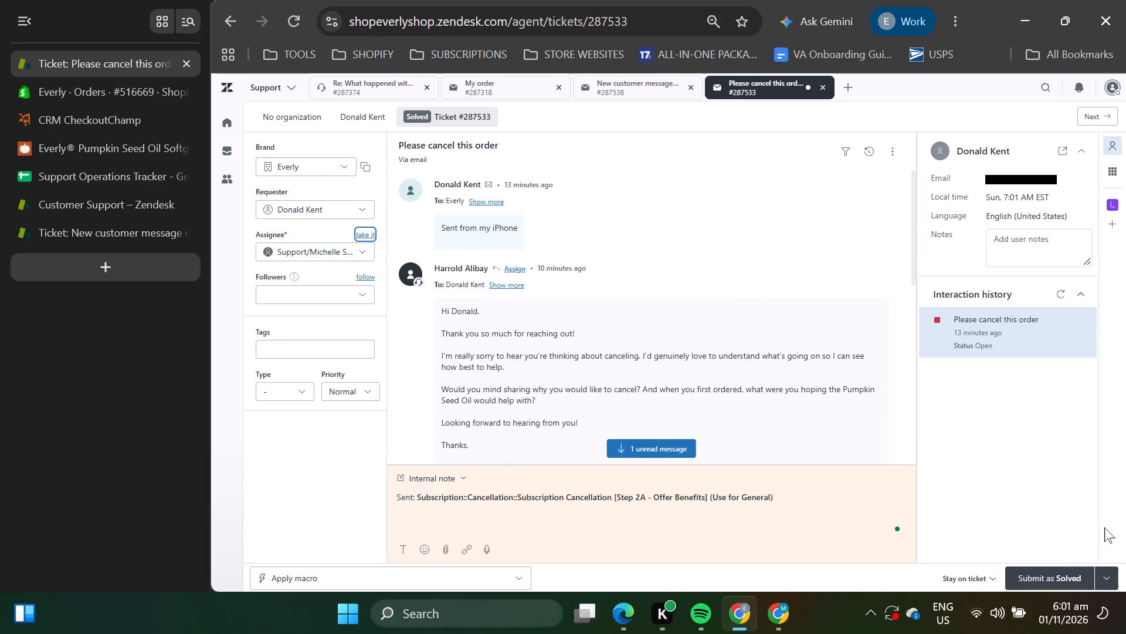
click(1056, 577)
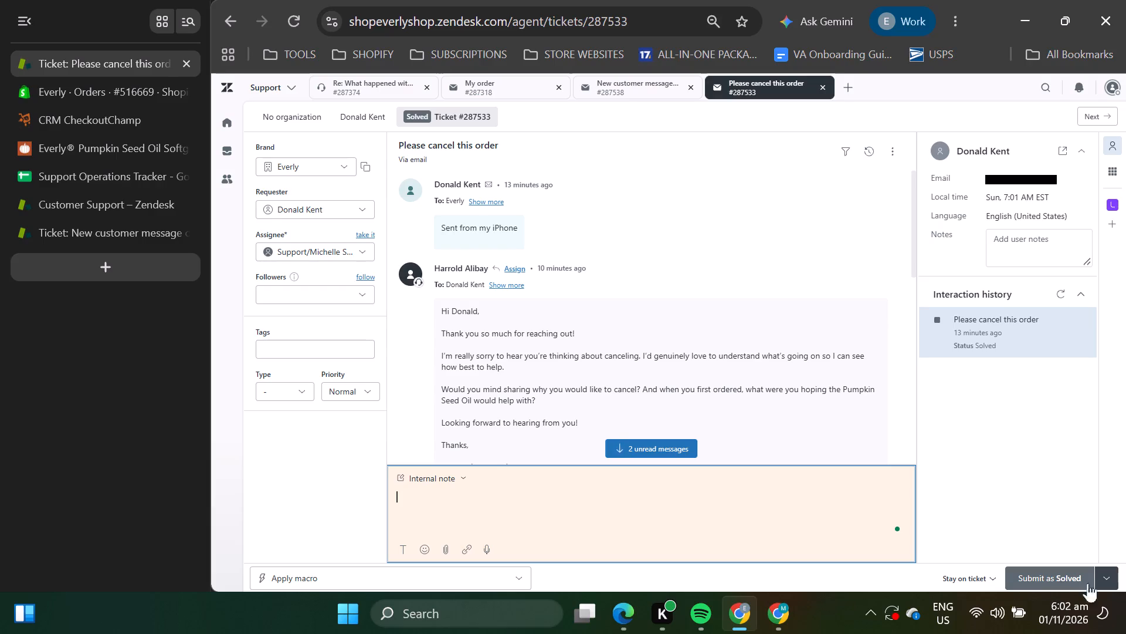
click(659, 443)
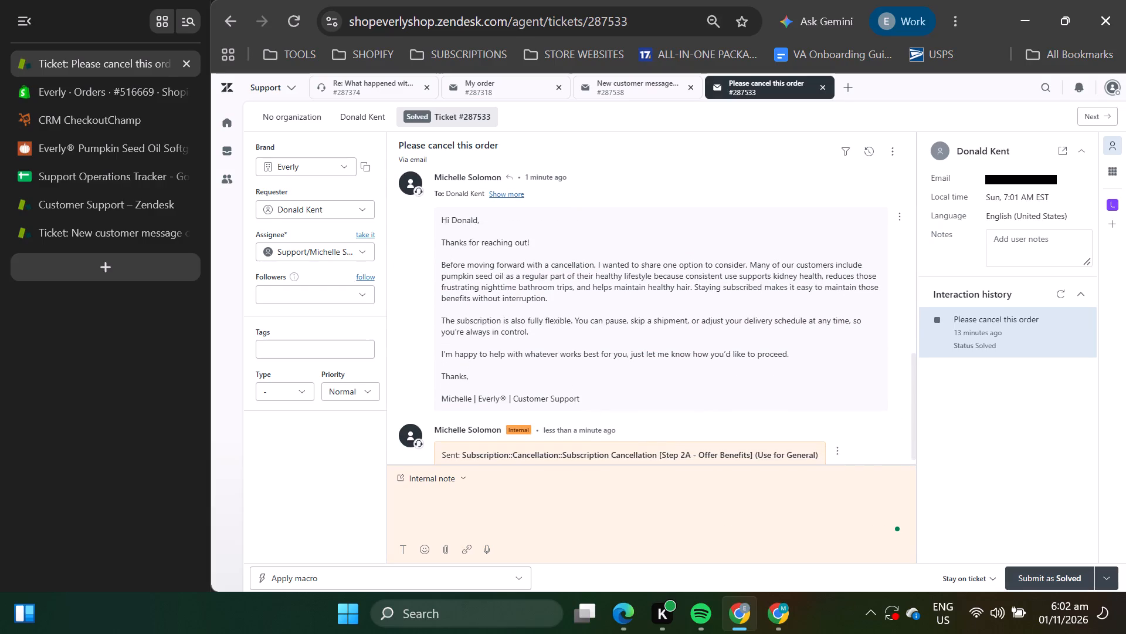
Return to the Everly – Tickets view and open ticket #287522, "Cancellation of payment".
click(227, 148)
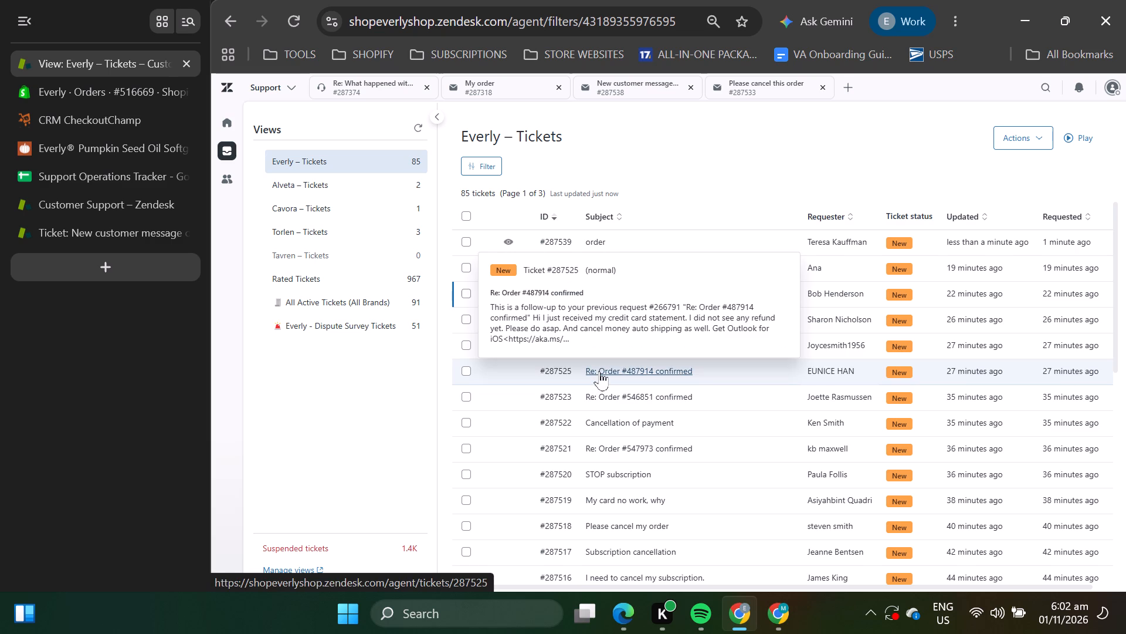
click(613, 433)
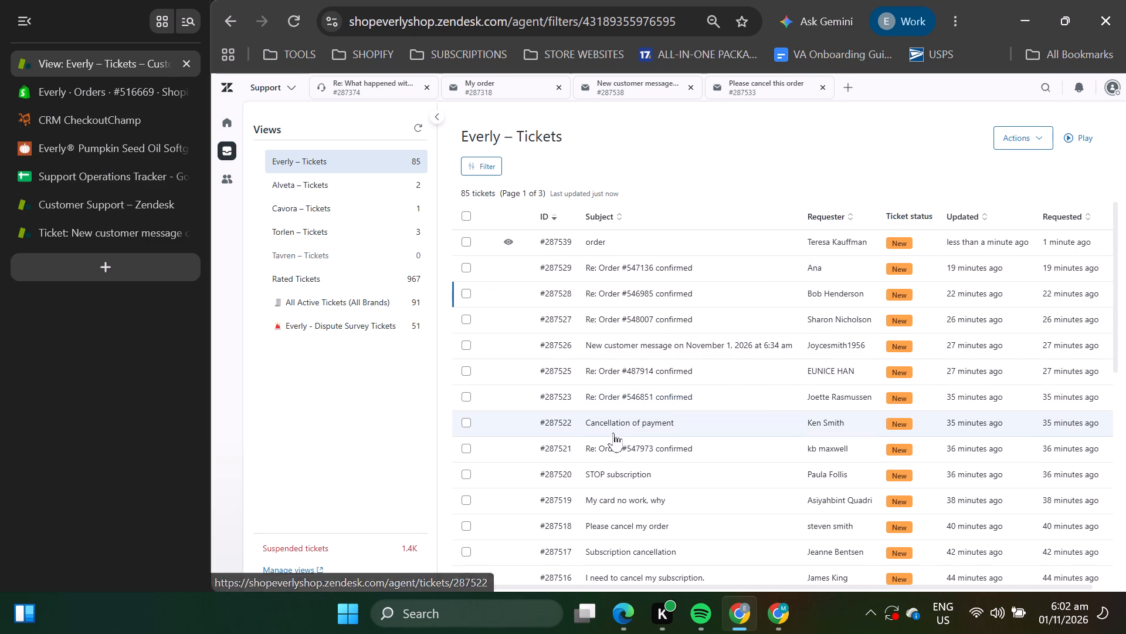
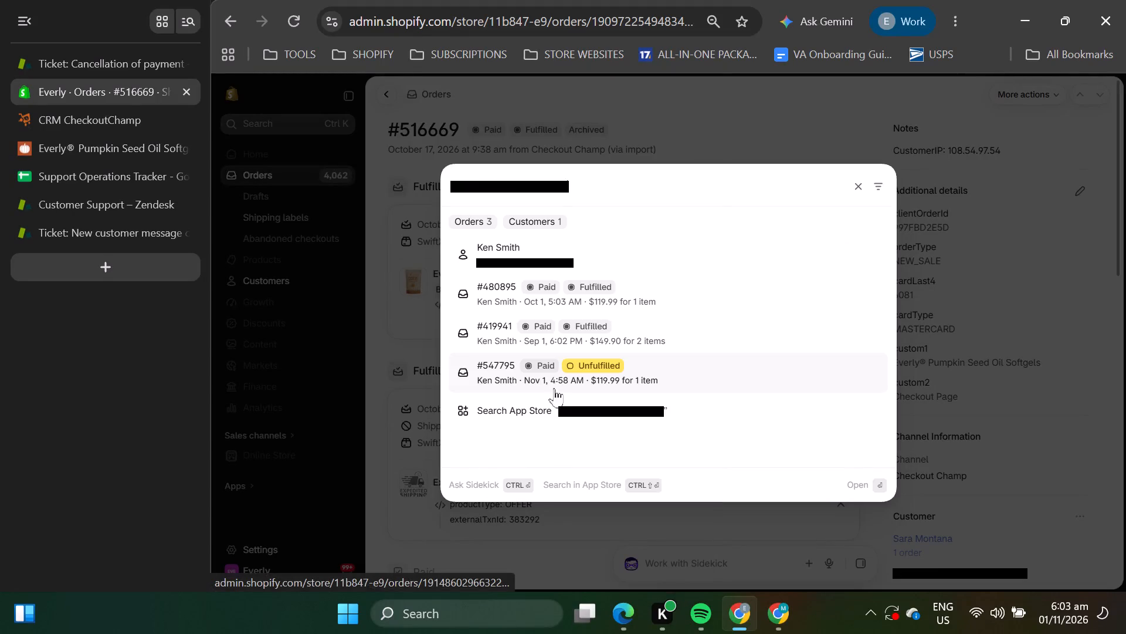
click(549, 364)
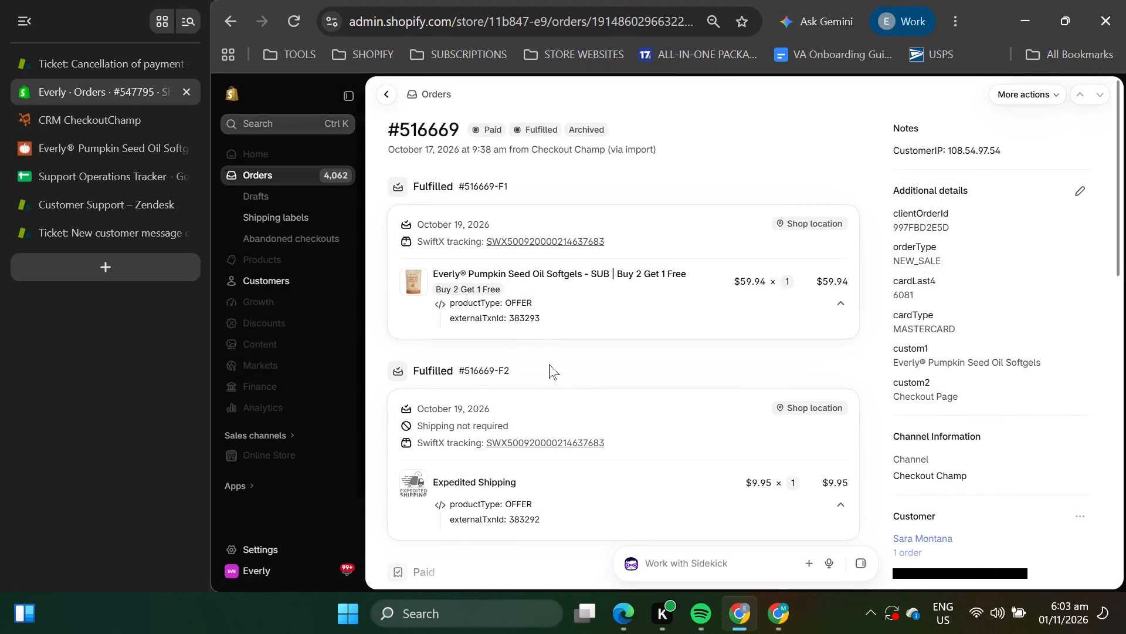
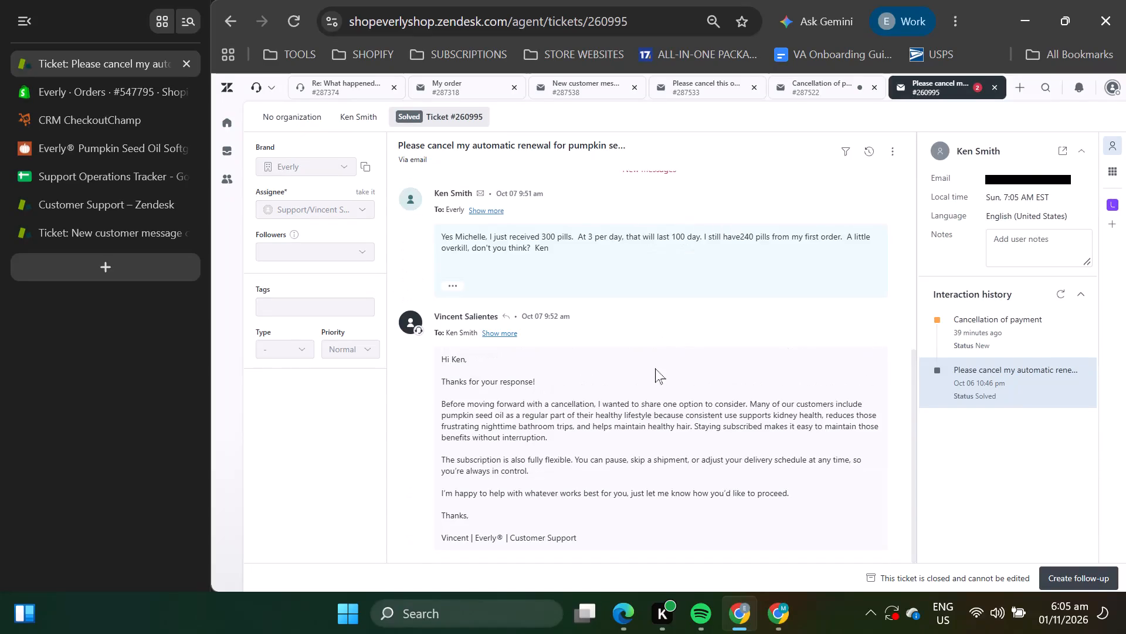
scroll(655, 367, up, 3)
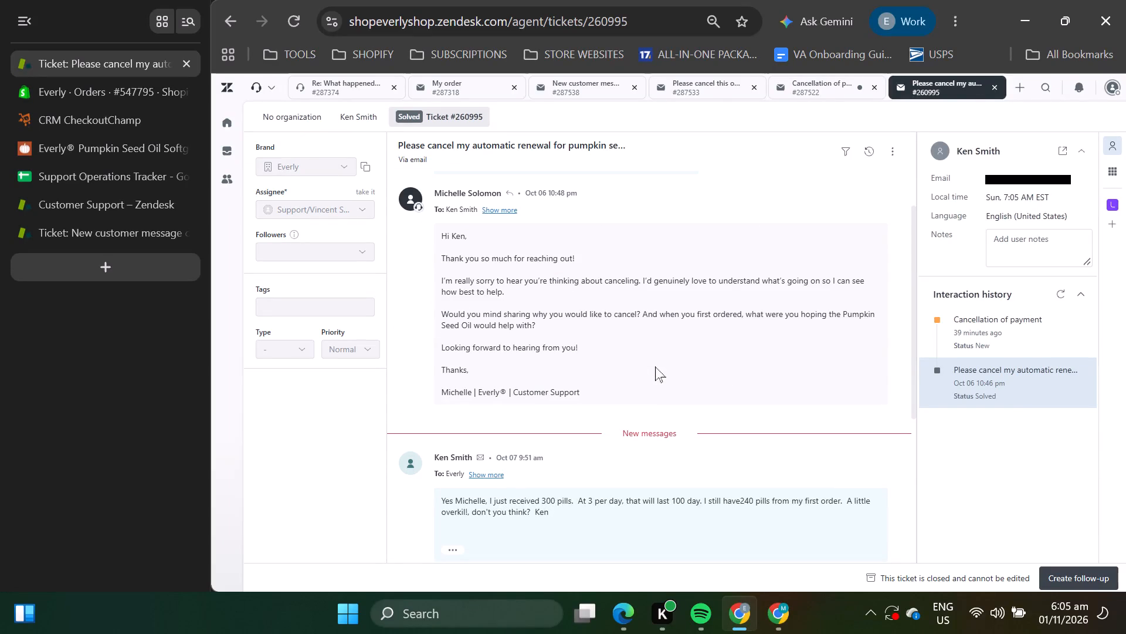
click(993, 324)
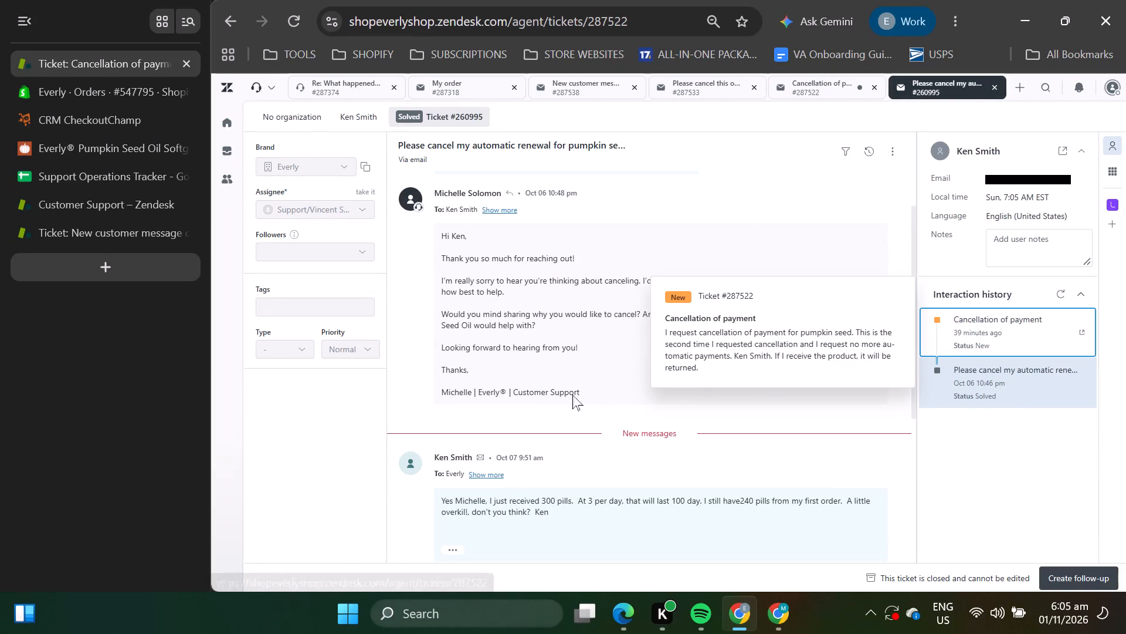
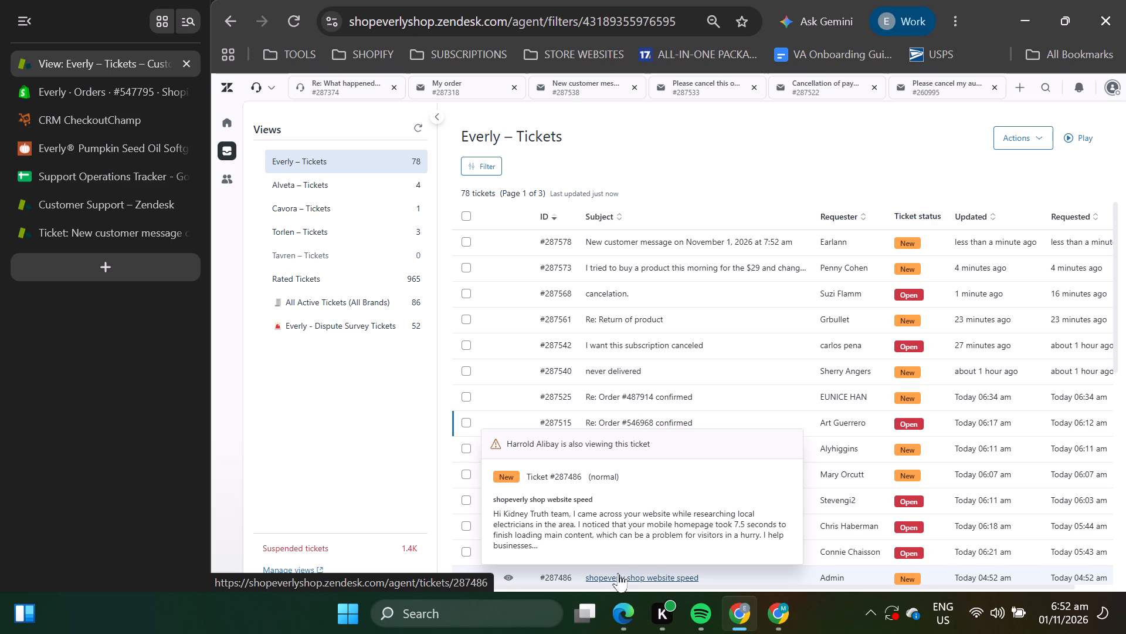
Open the "cancelation." ticket #287568 and read its conversation, including the customer's latest reply about the reason for cancelling.
click(615, 286)
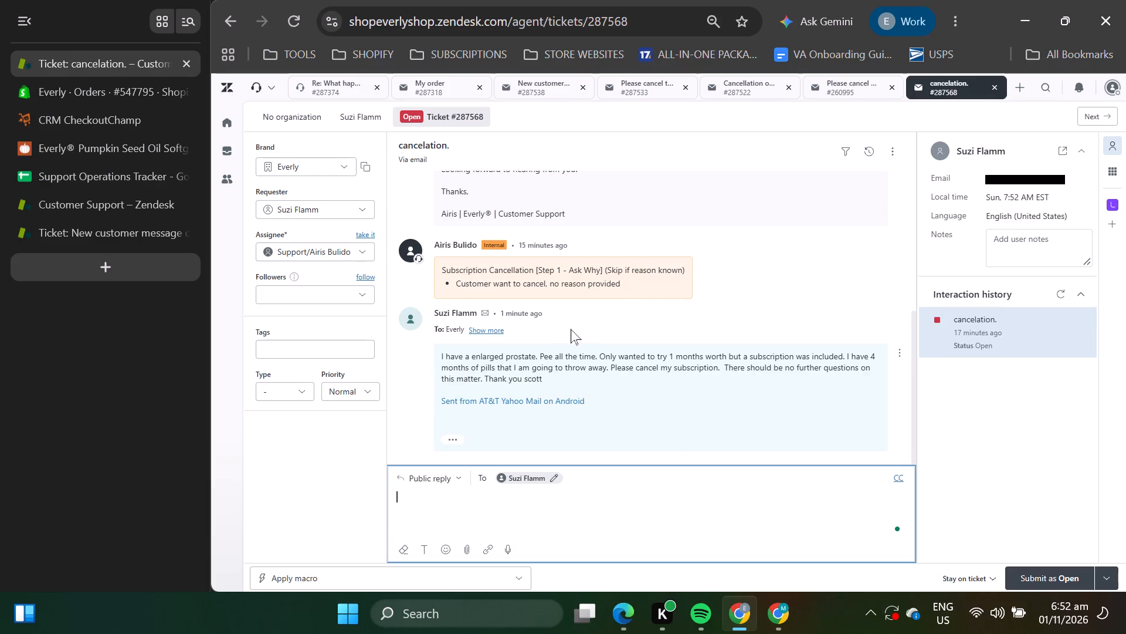
scroll(570, 328, up, 4)
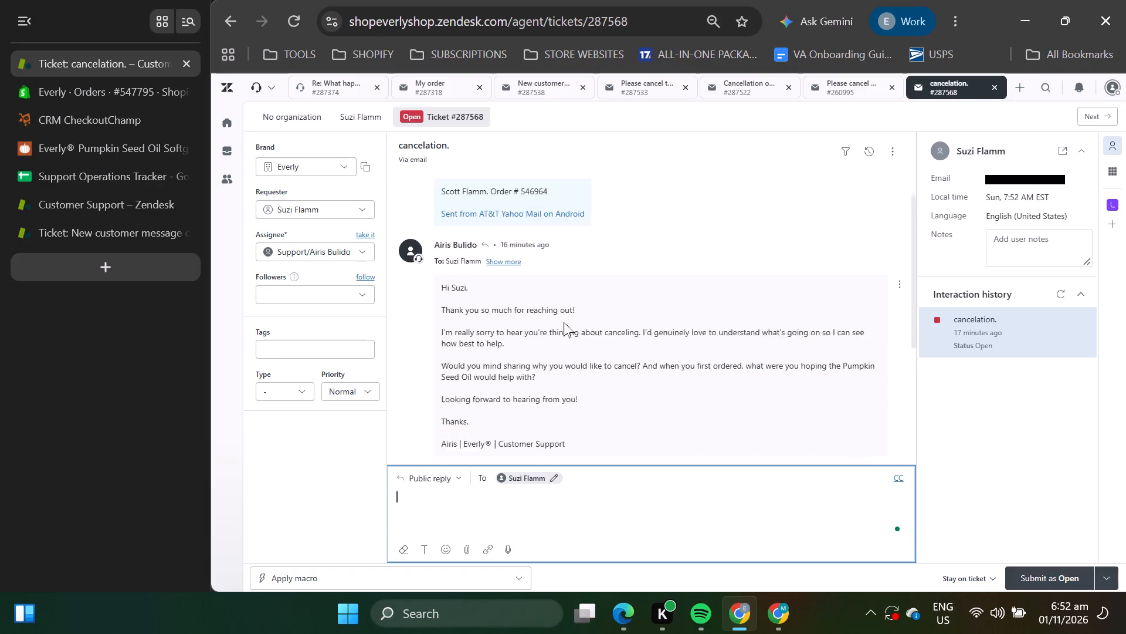
scroll(563, 321, down, 3)
scroll(563, 321, up, 5)
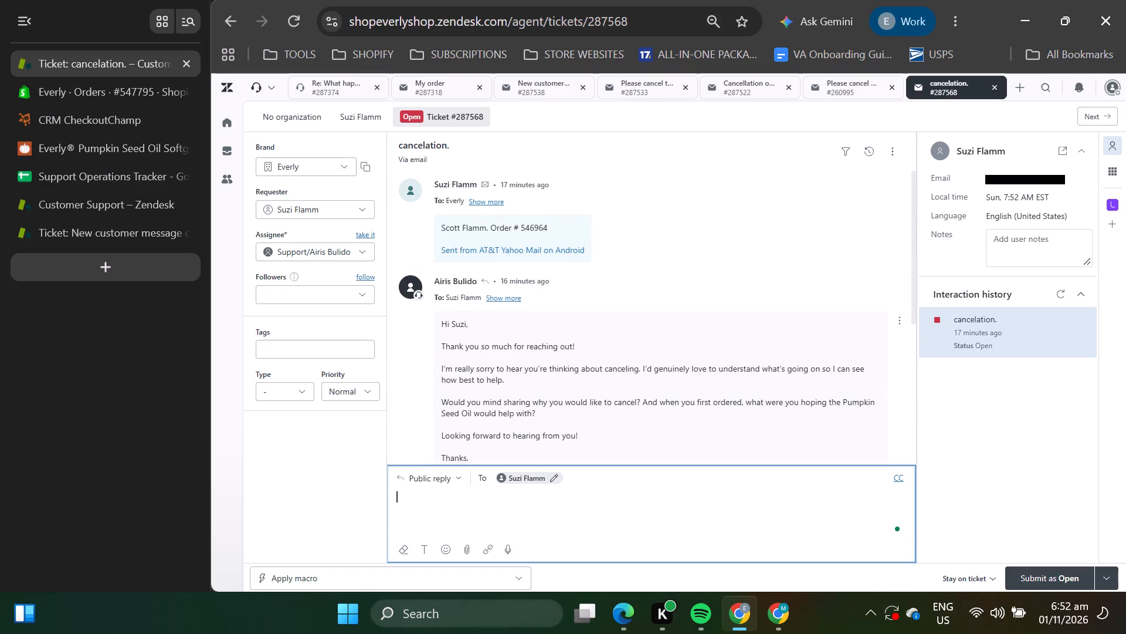
scroll(560, 319, up, 2)
scroll(560, 319, down, 4)
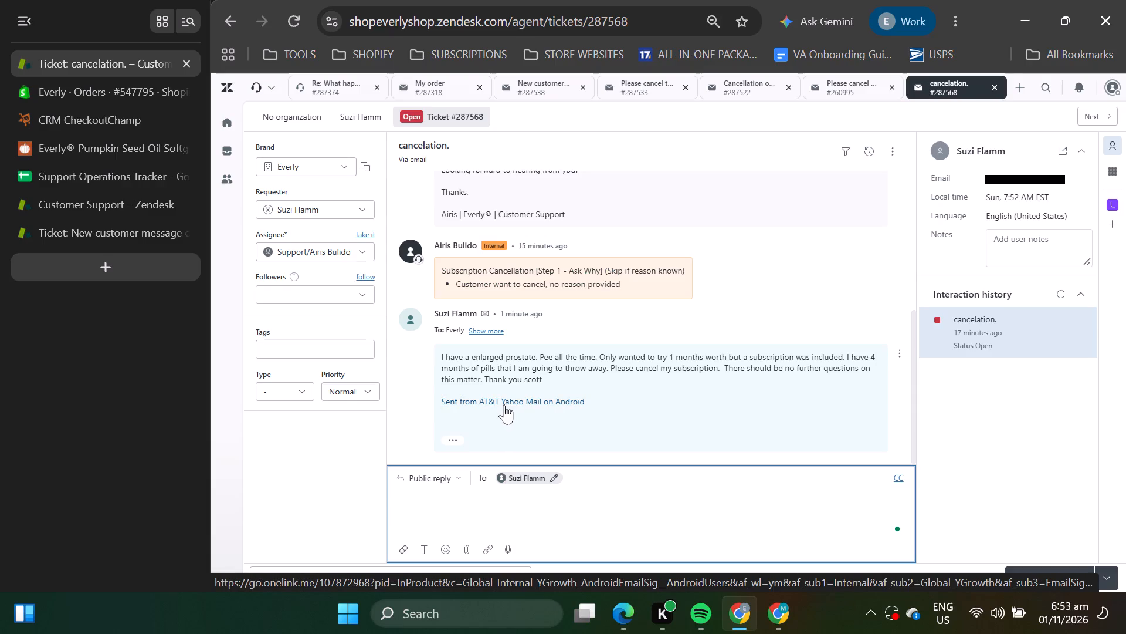
scroll(531, 394, down, 2)
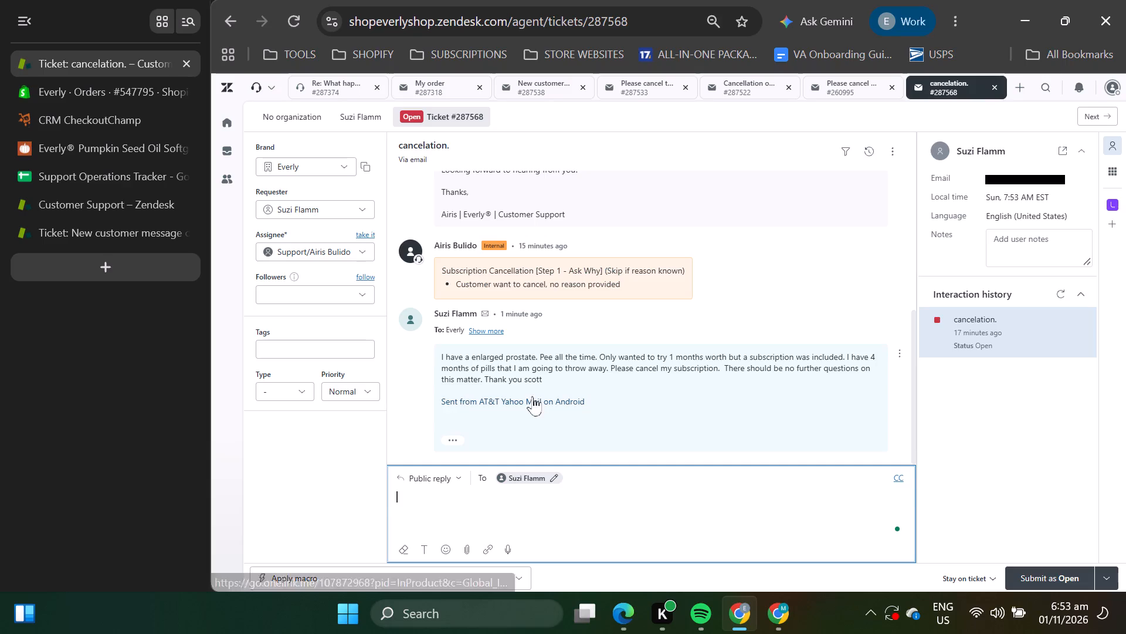
Apply the "Subscription Cancellation [Step 2A - Offer Benefits] (Use for General)" macro to the reply and add "Suzi" to the greeting.
click(510, 581)
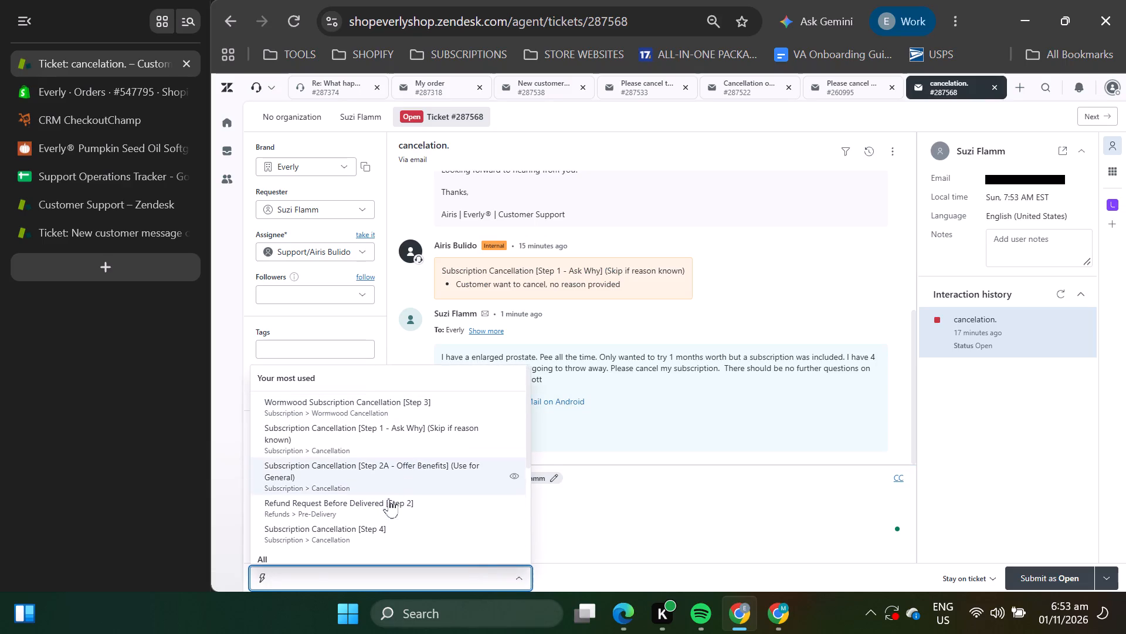
click(375, 478)
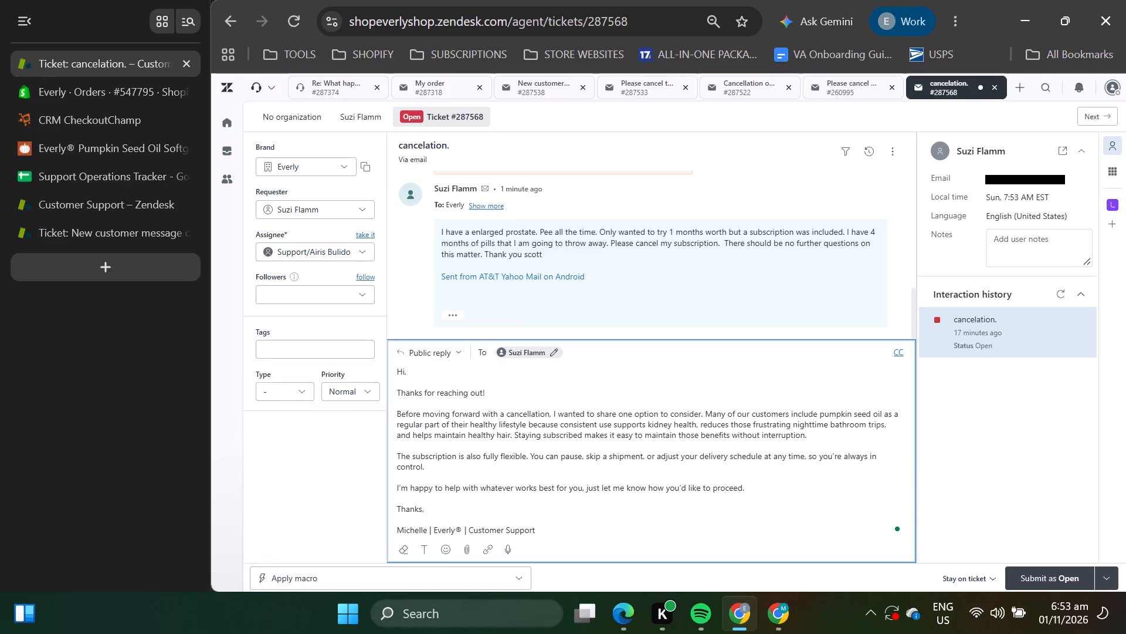
click(466, 373)
key(Left)
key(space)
scroll(495, 263, up, 3)
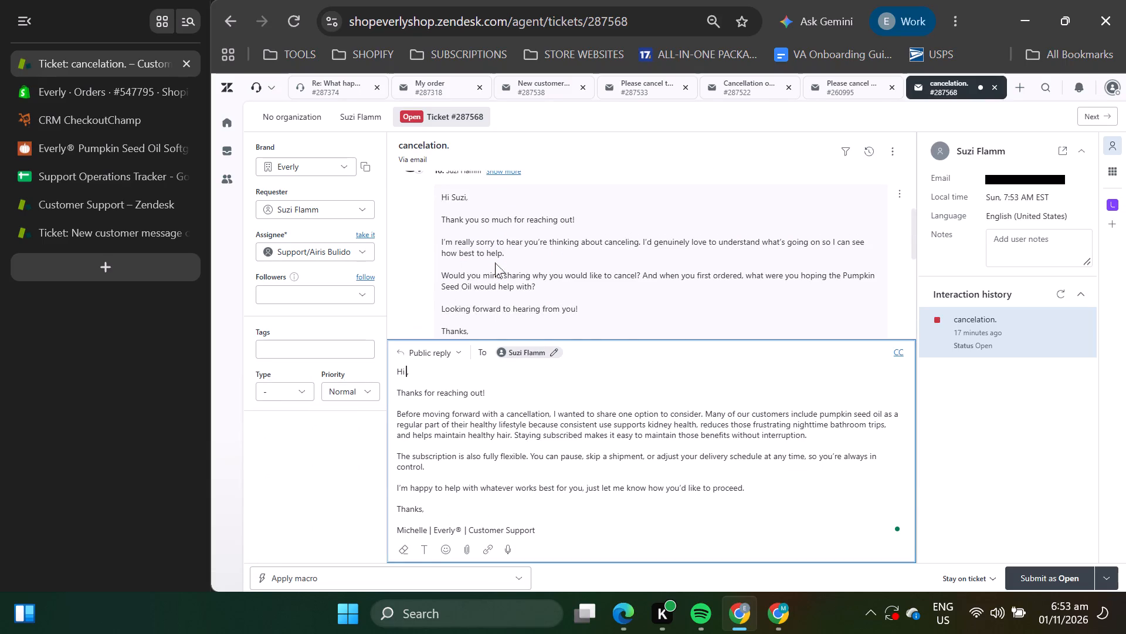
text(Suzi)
Assign ticket #287568 to yourself and submit the reply with the status Solved.
double_click(368, 231)
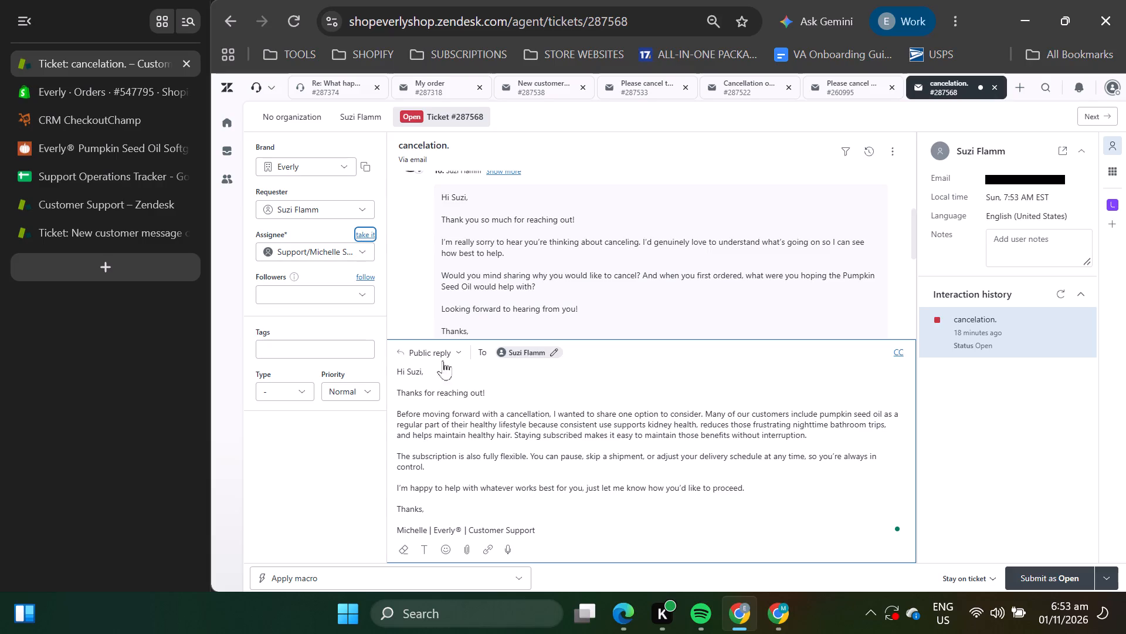
click(364, 231)
click(585, 426)
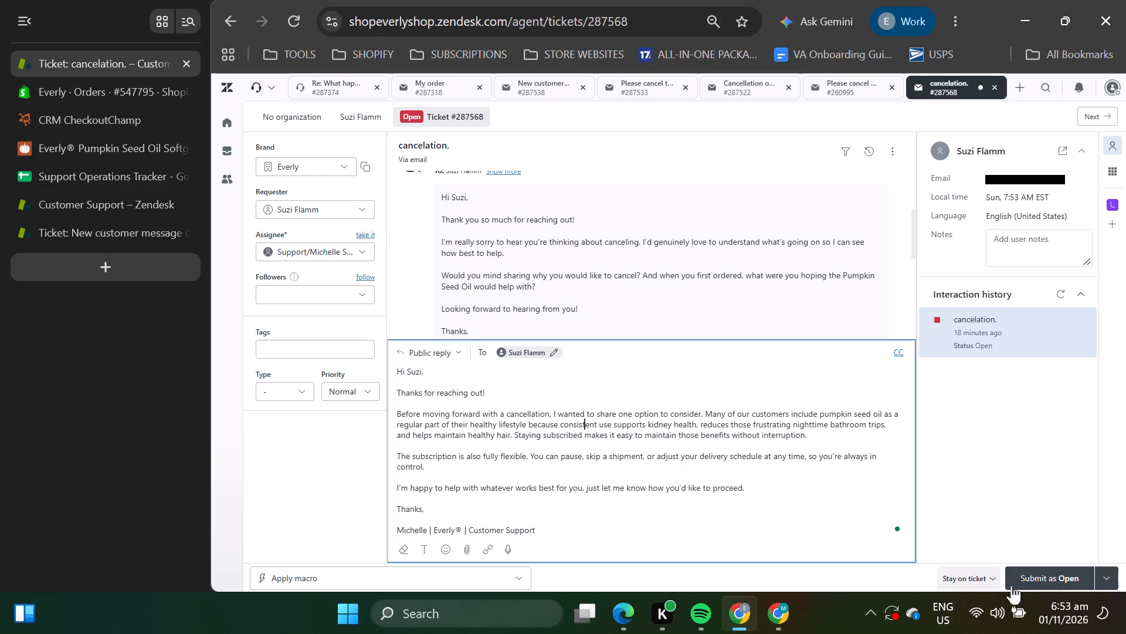
click(1117, 575)
click(1081, 551)
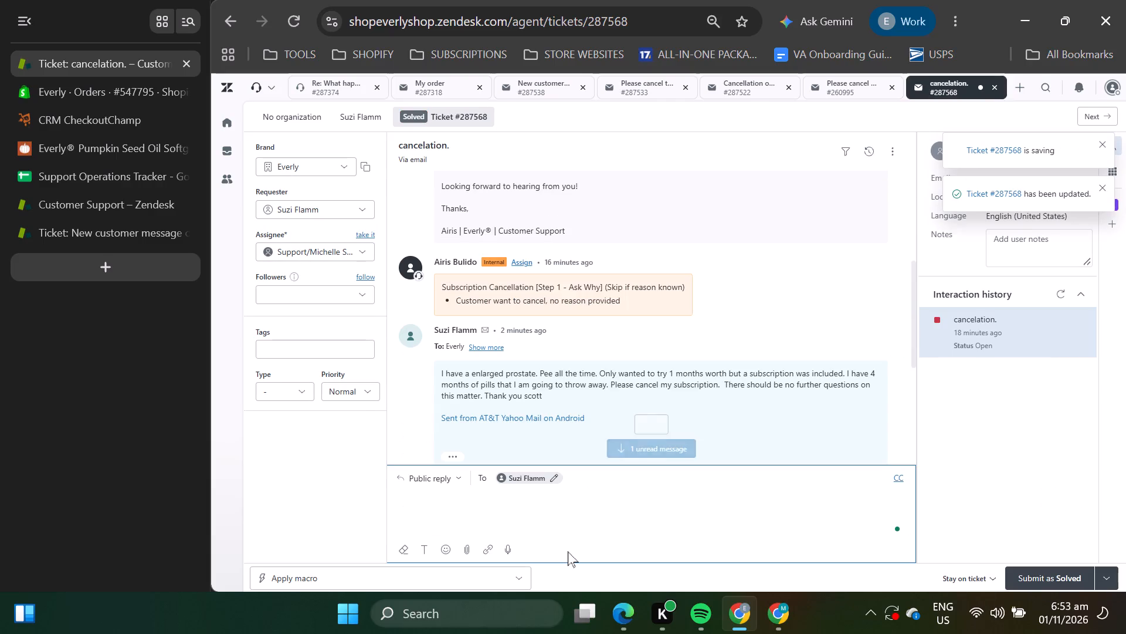
click(429, 477)
click(432, 454)
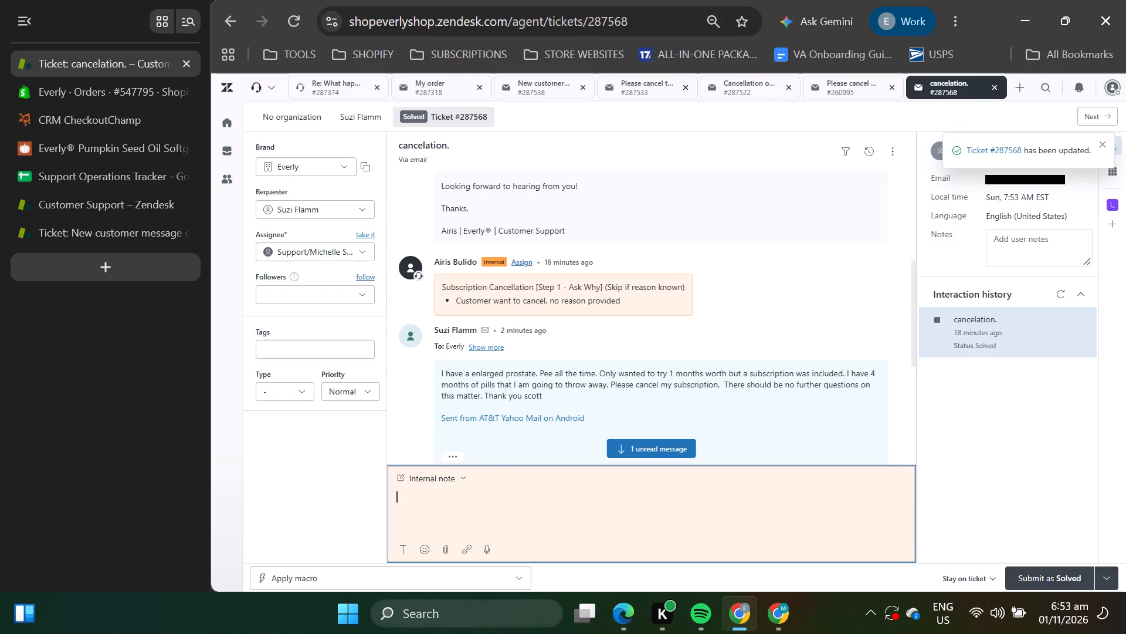
click(510, 584)
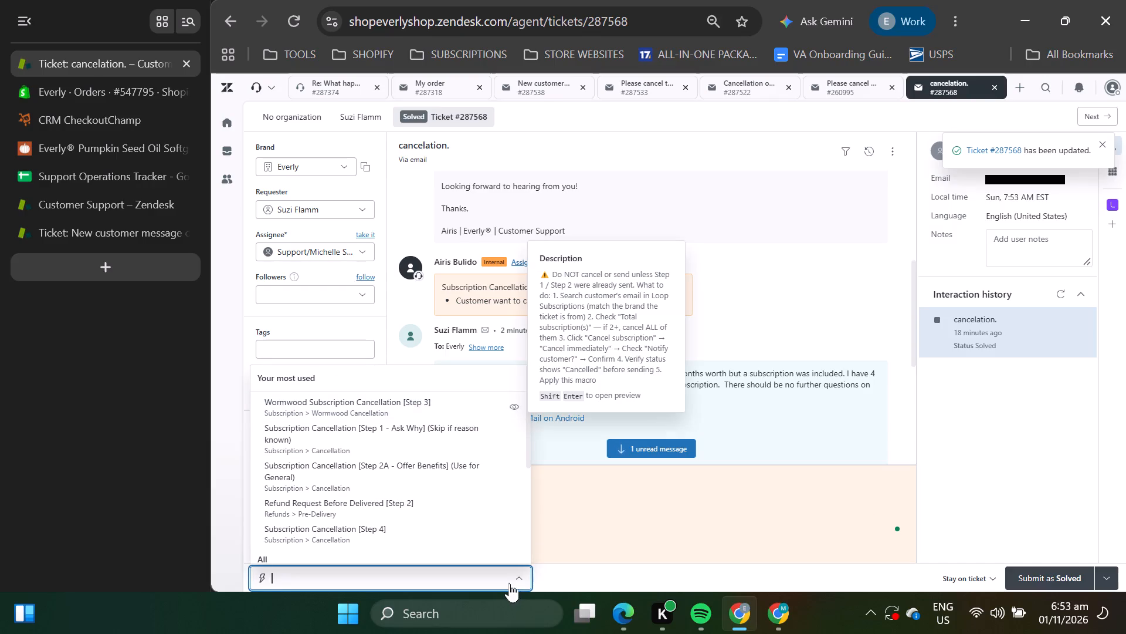
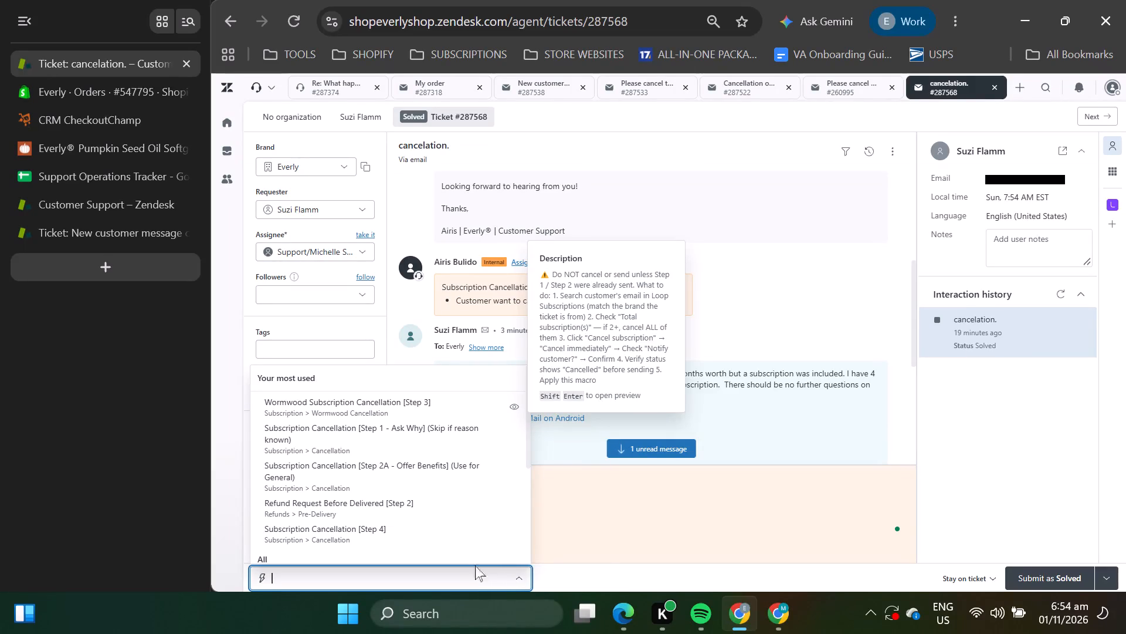
Copy the full title of the "Subscription Cancellation [Step 2A - Offer Benefits] (Use for General)" macro from its preview into the internal note as plain text.
key(shift+Return)
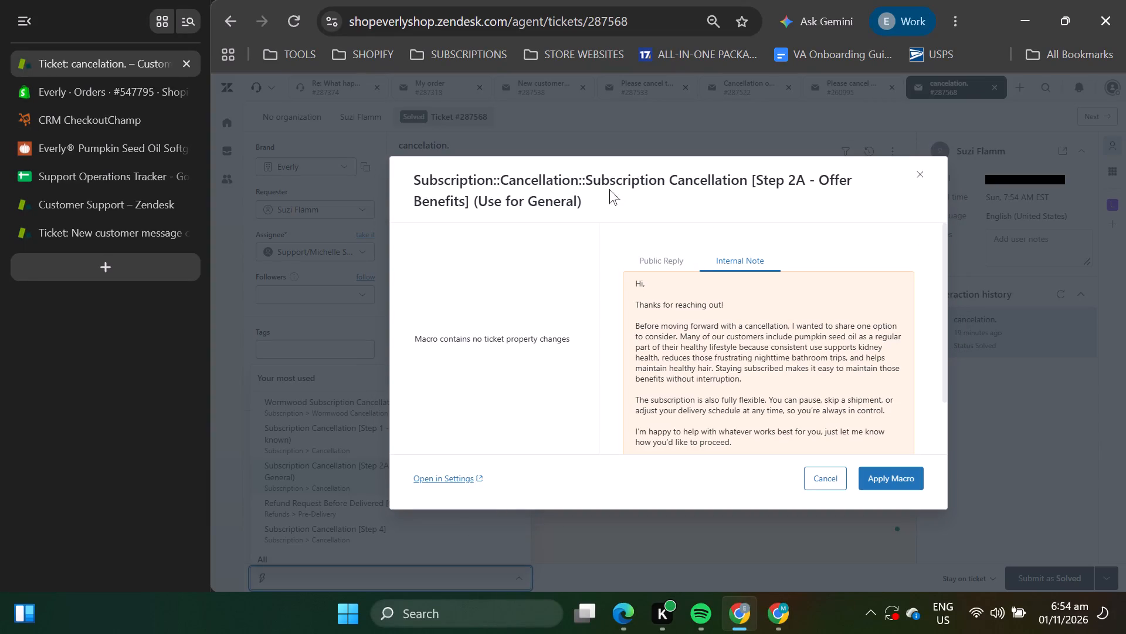
drag(596, 198, 402, 166)
right_click(459, 196)
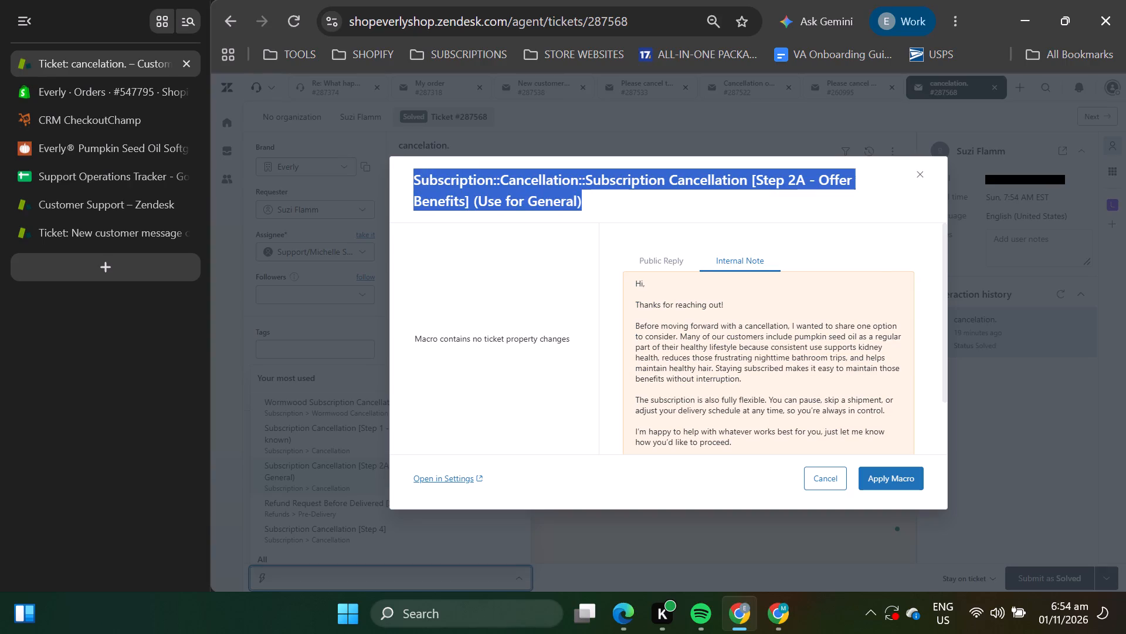
click(511, 214)
click(829, 475)
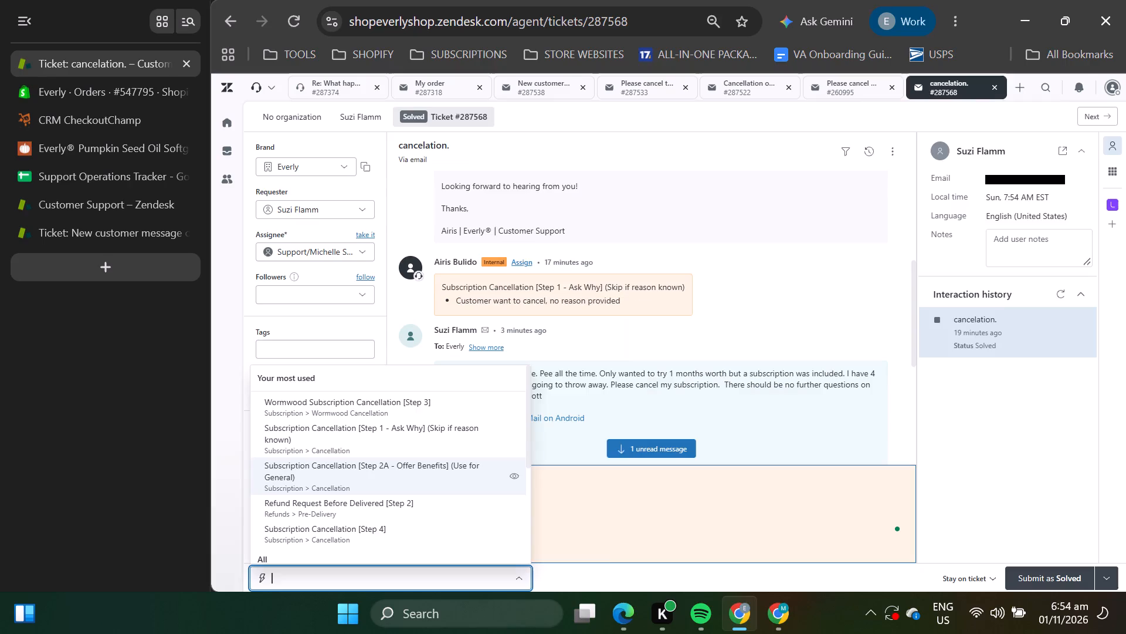
click(559, 512)
right_click(412, 508)
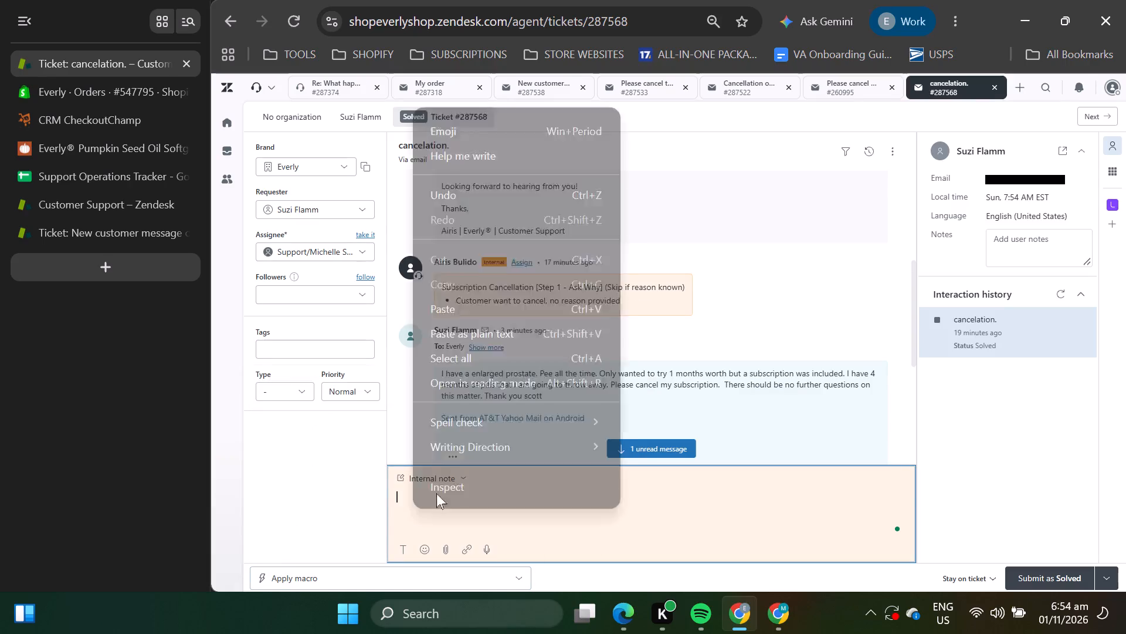
click(484, 331)
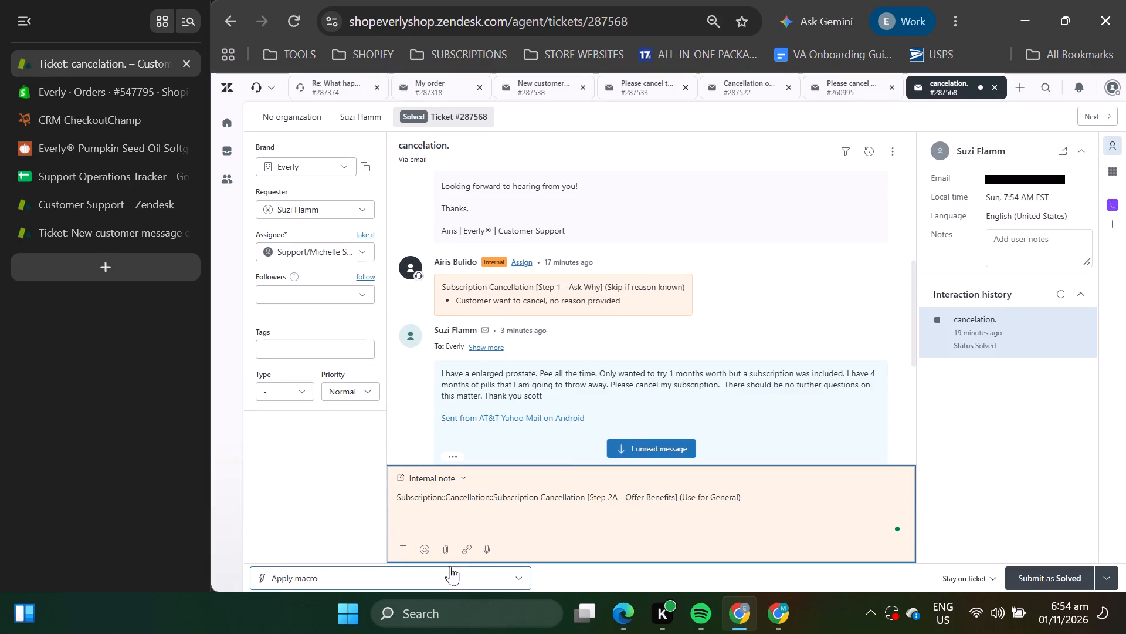
Assign ticket #287568 to yourself, submit the internal note with the status Solved, and check the newest messages in the conversation.
click(374, 237)
click(372, 236)
click(1077, 575)
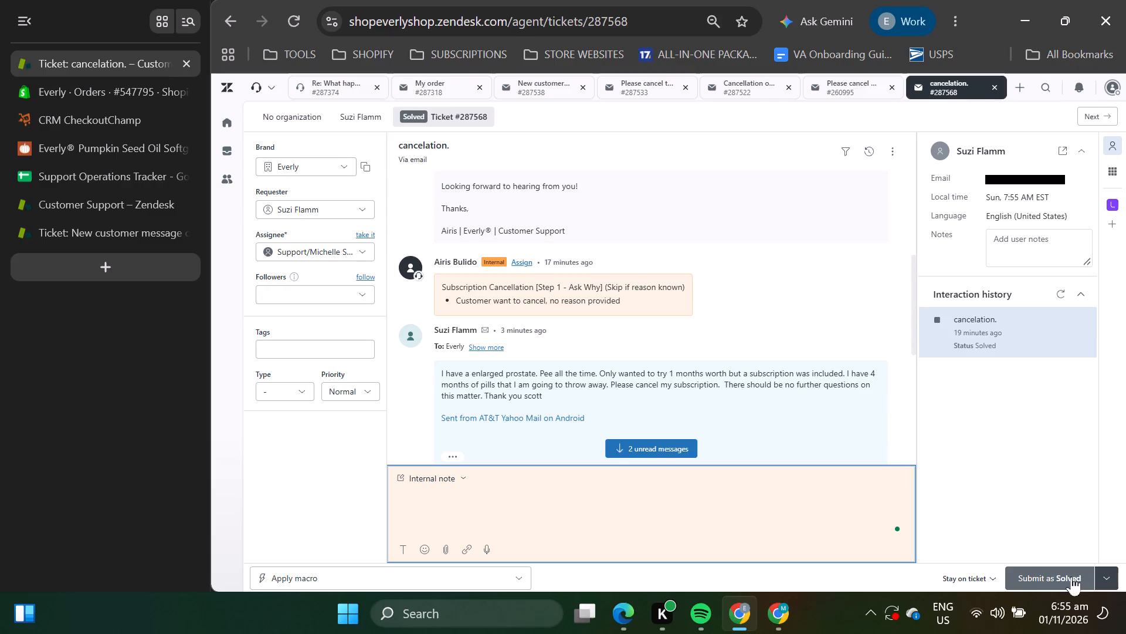
click(619, 440)
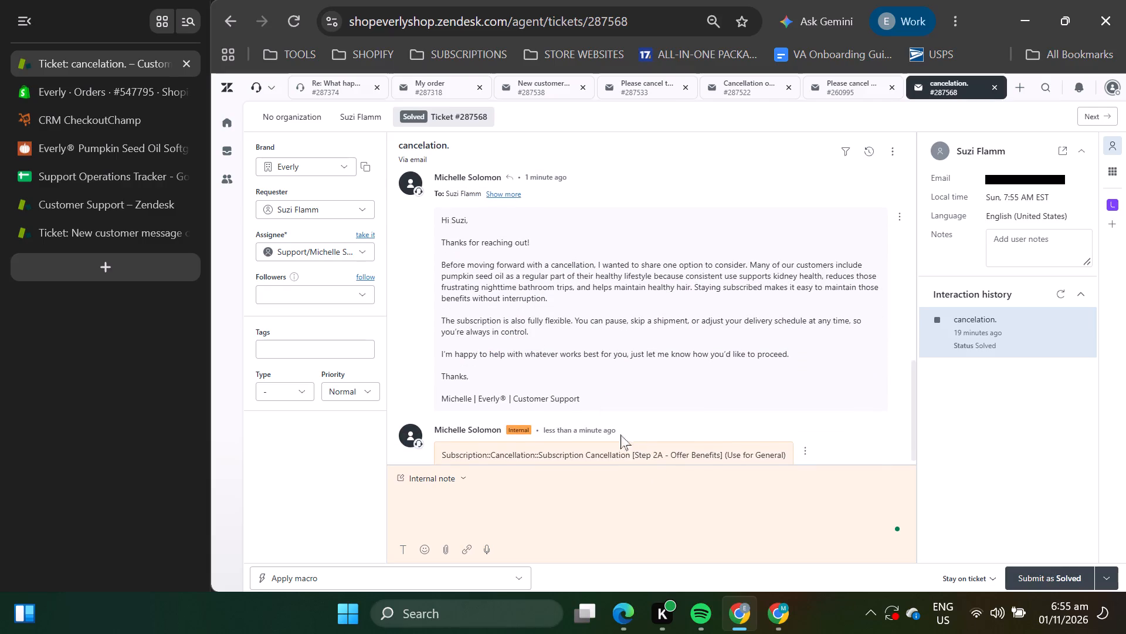
scroll(620, 380, down, 1)
click(221, 149)
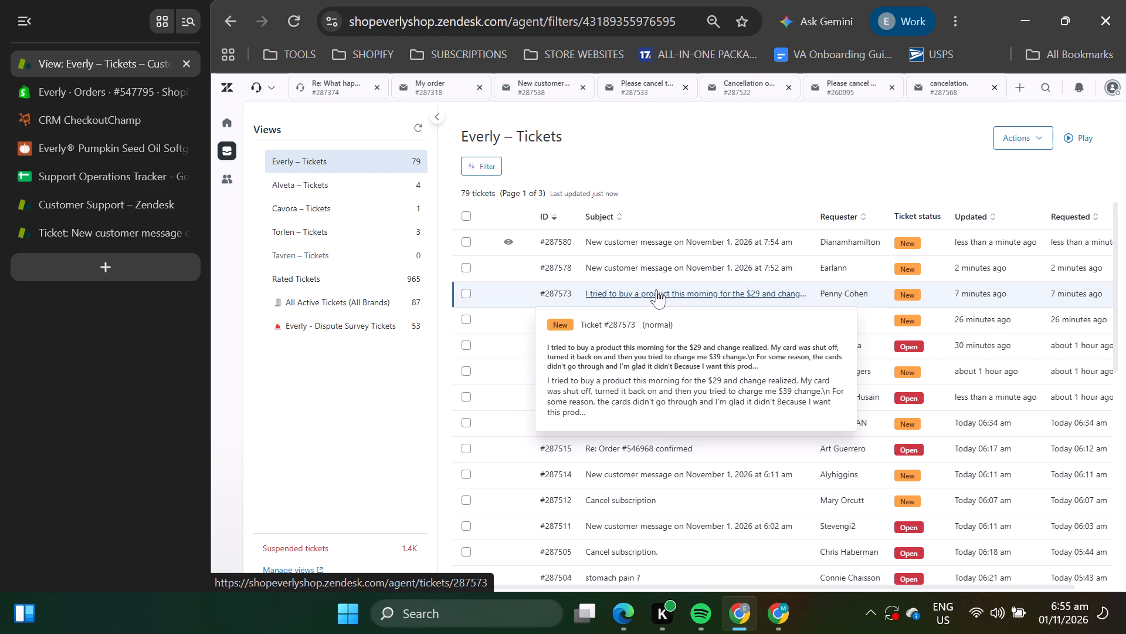
click(651, 268)
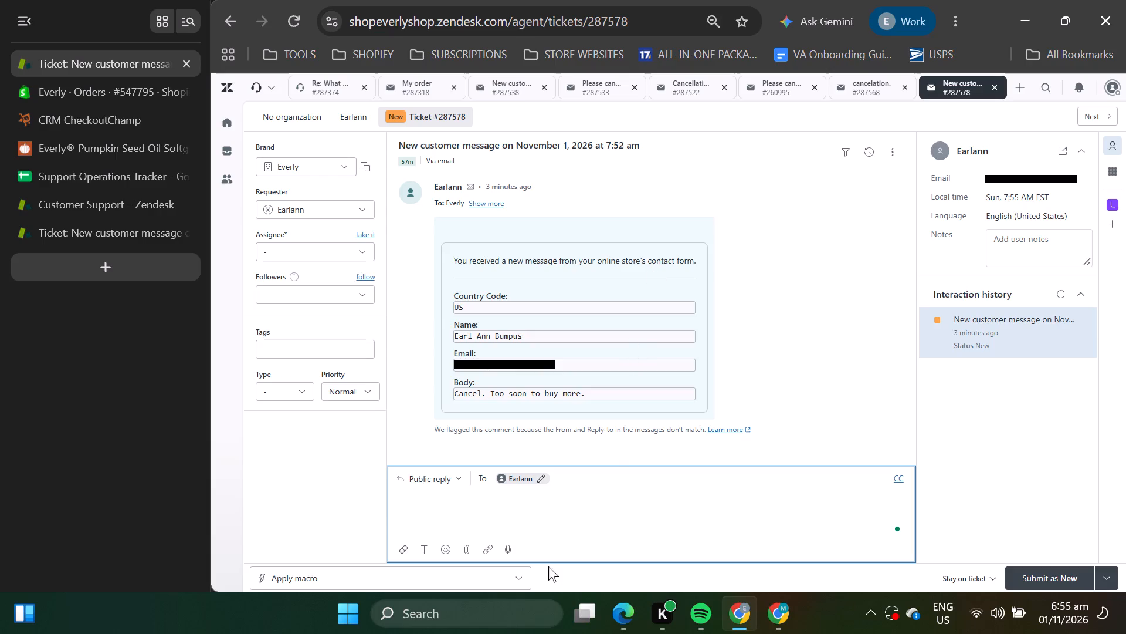
click(518, 582)
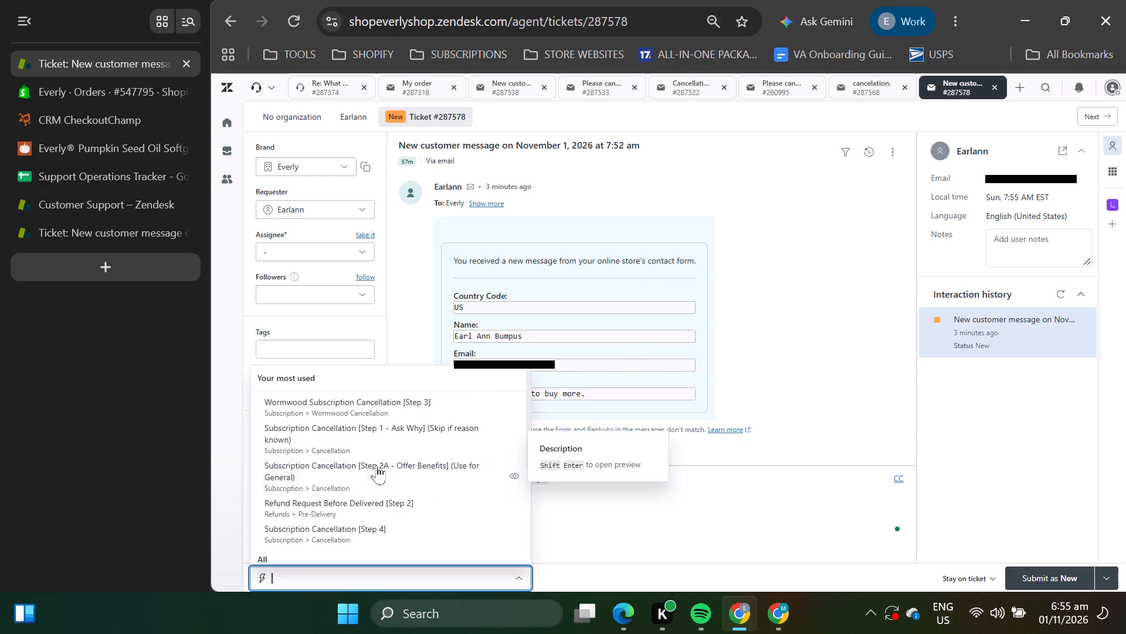
click(377, 465)
click(1090, 177)
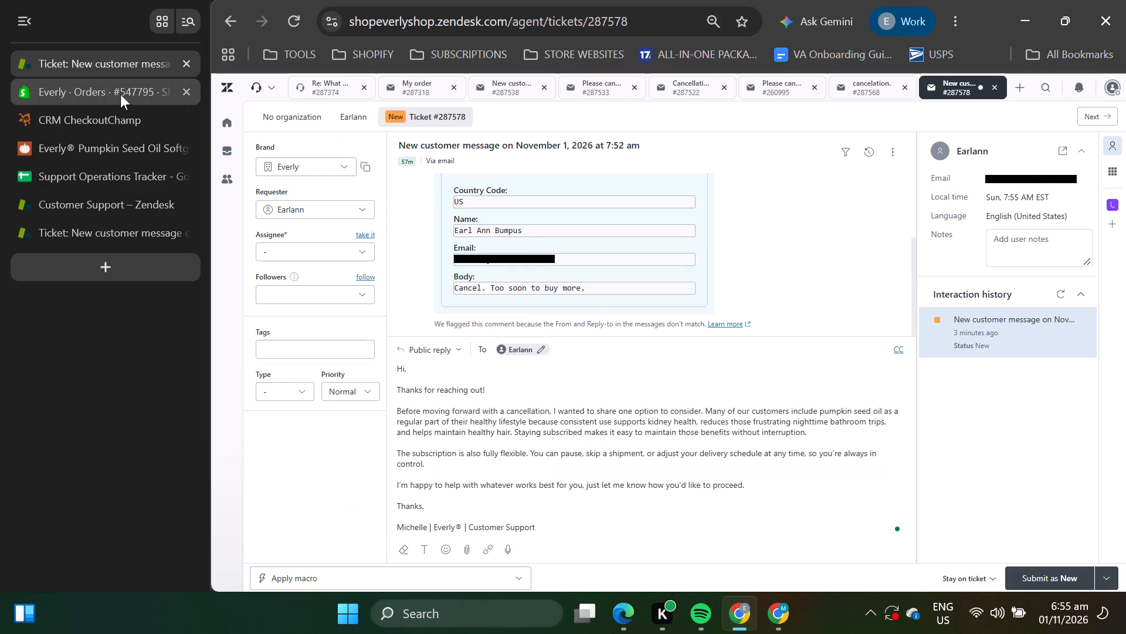
click(120, 94)
click(228, 120)
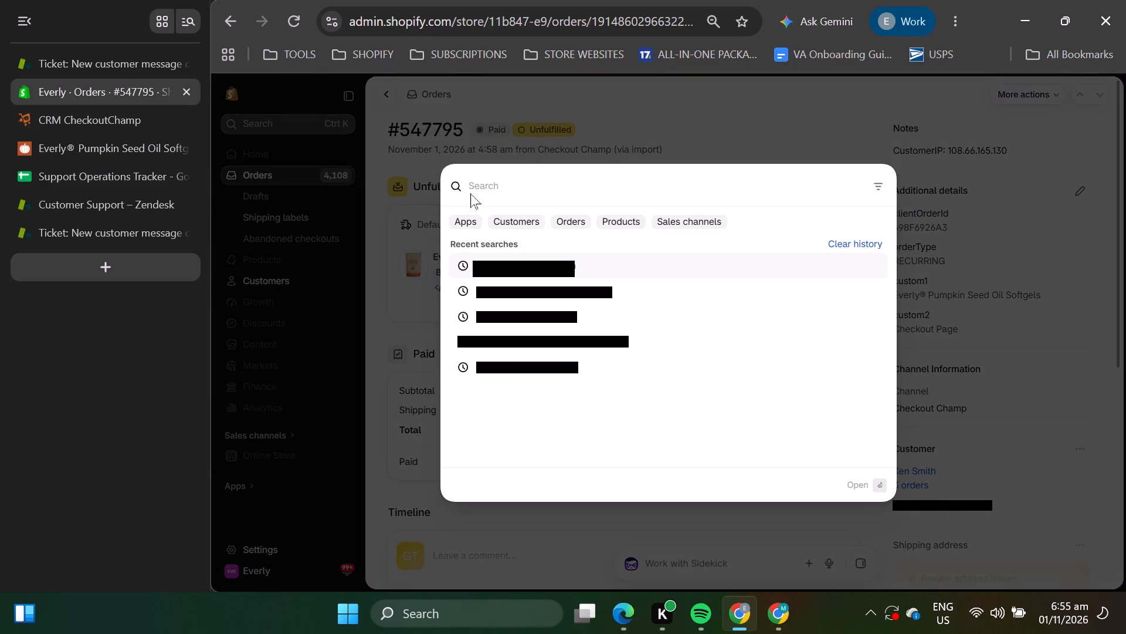
right_click(482, 182)
click(524, 398)
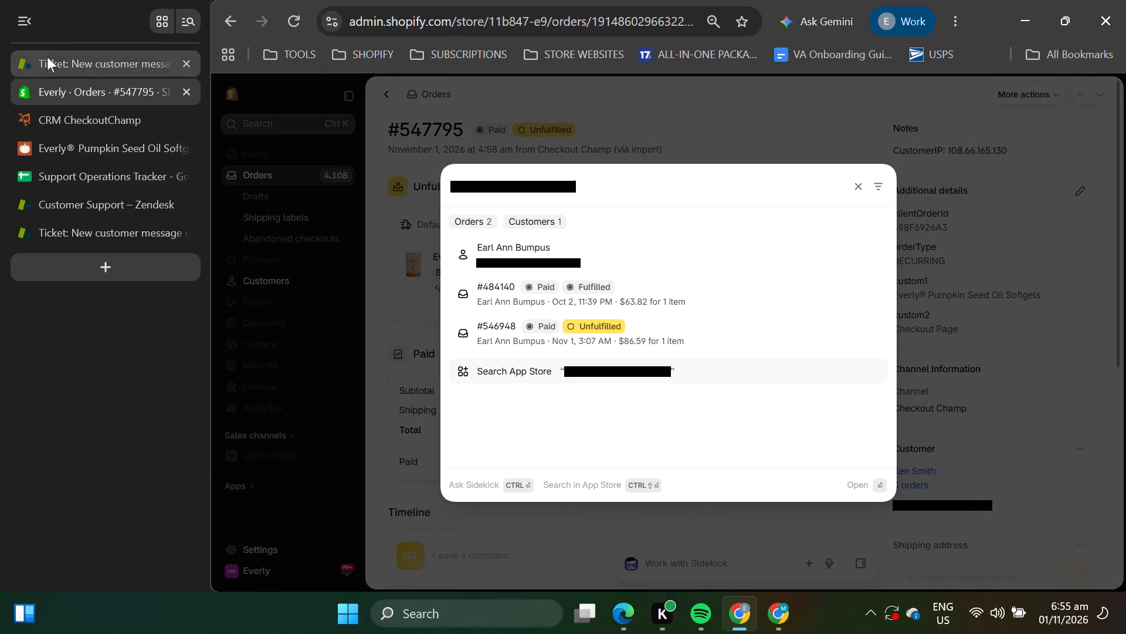
click(82, 70)
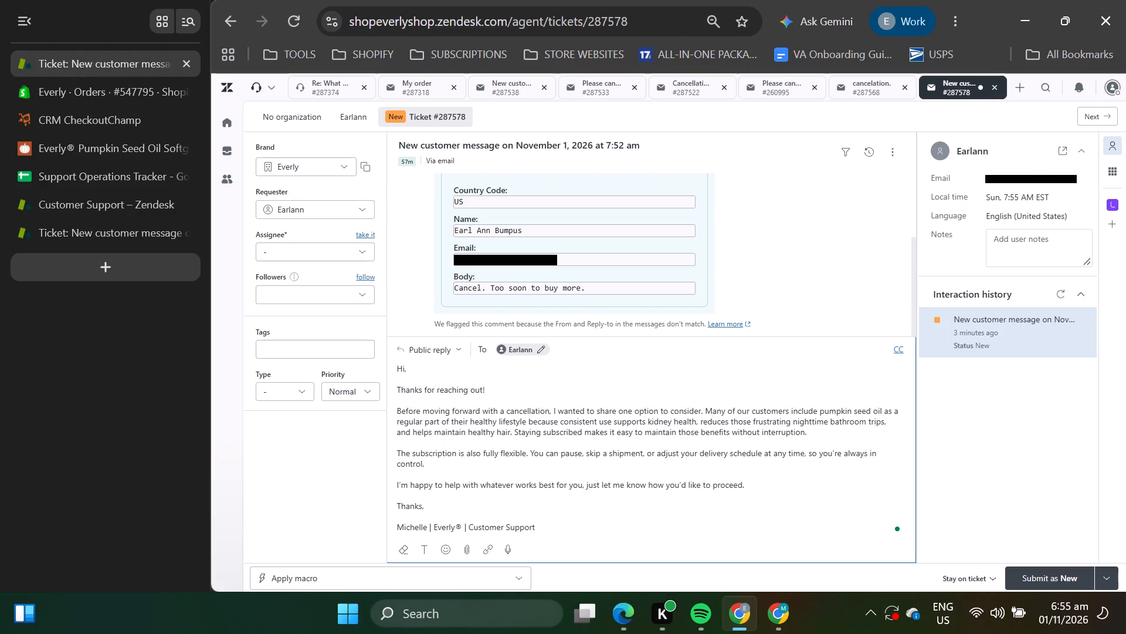
click(430, 370)
key(Left)
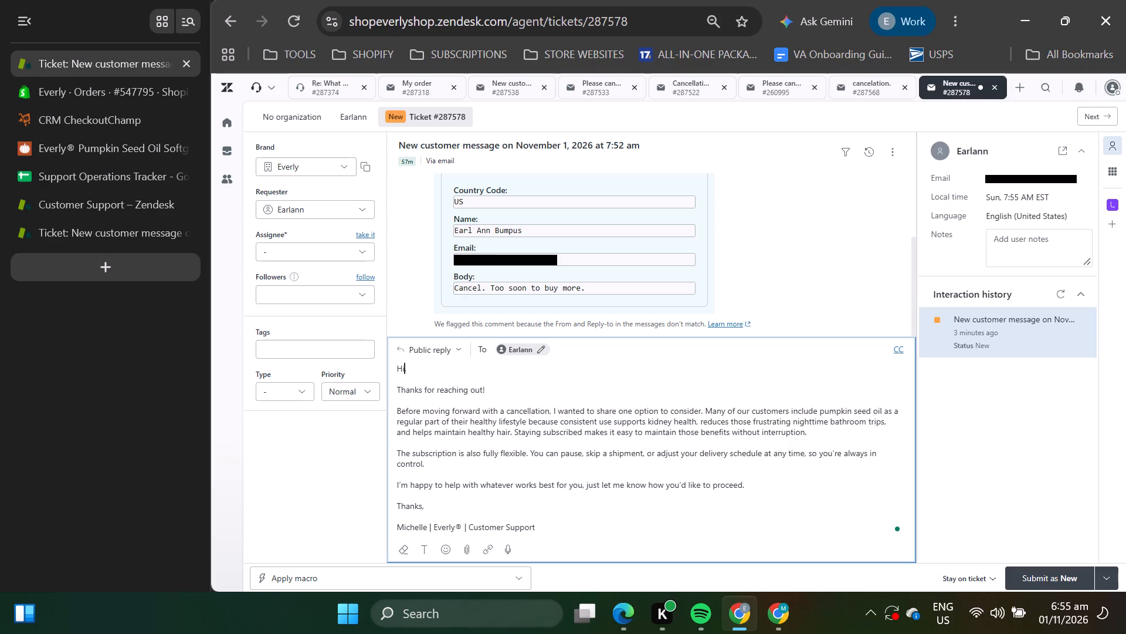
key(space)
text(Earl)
Assign ticket #287578 to yourself and submit the reply with the status Solved.
double_click(362, 235)
click(1104, 581)
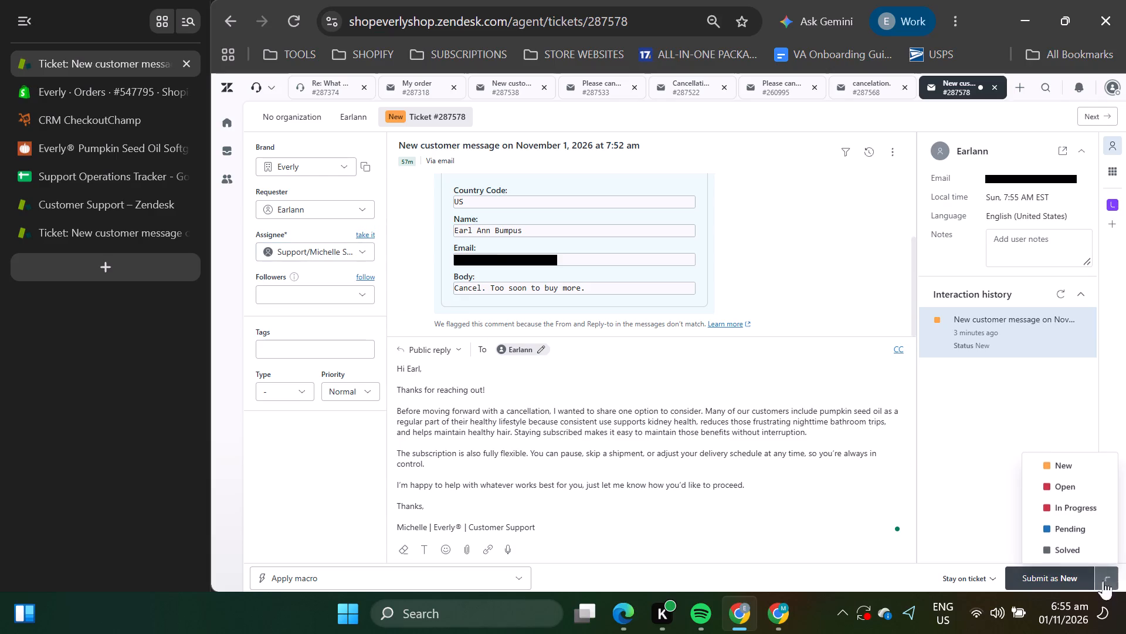
click(1076, 555)
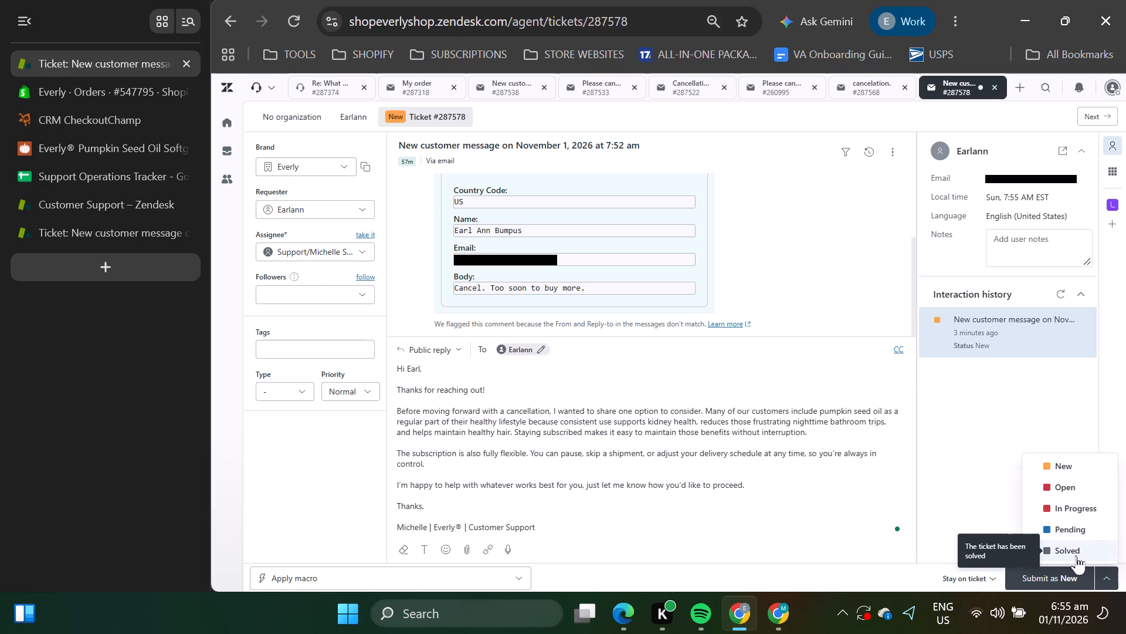
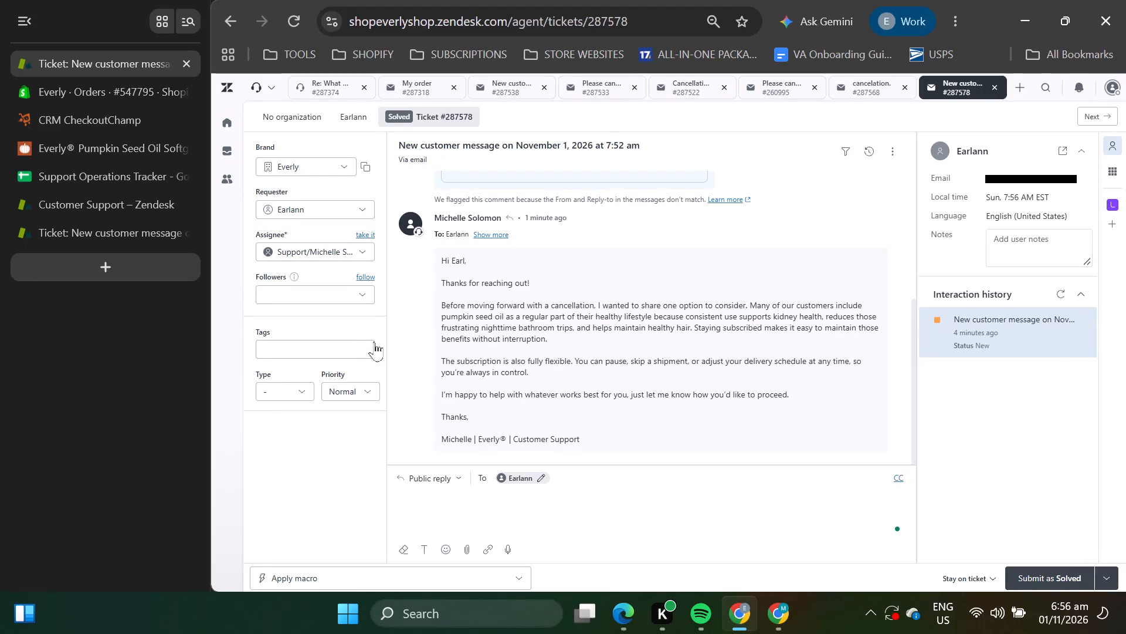
scroll(430, 352, down, 2)
click(509, 578)
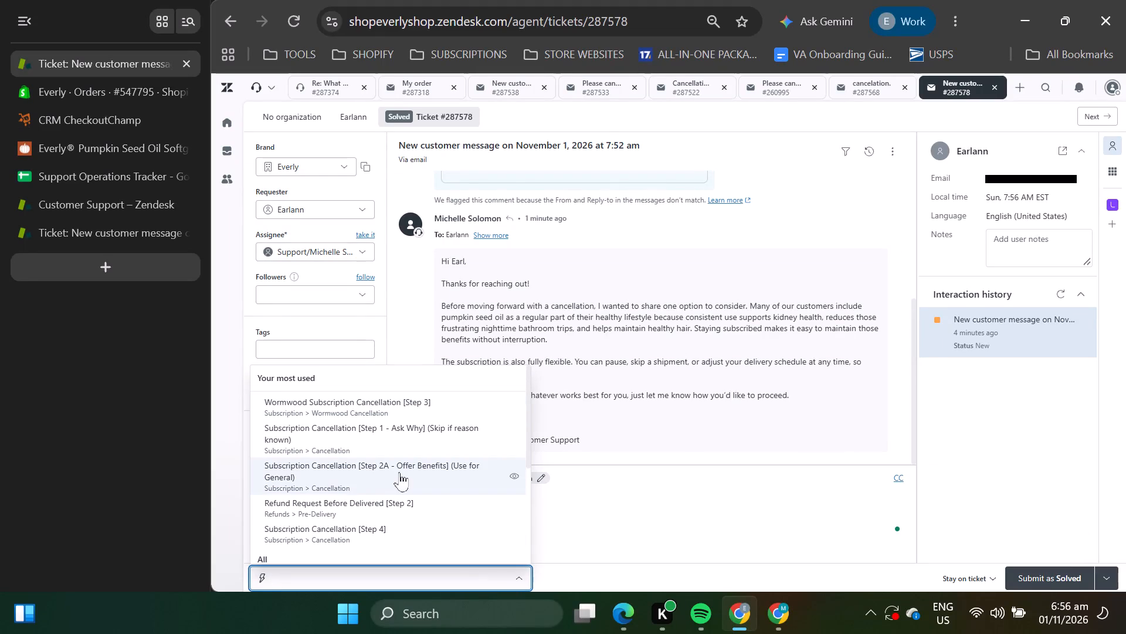
key(shift+Return)
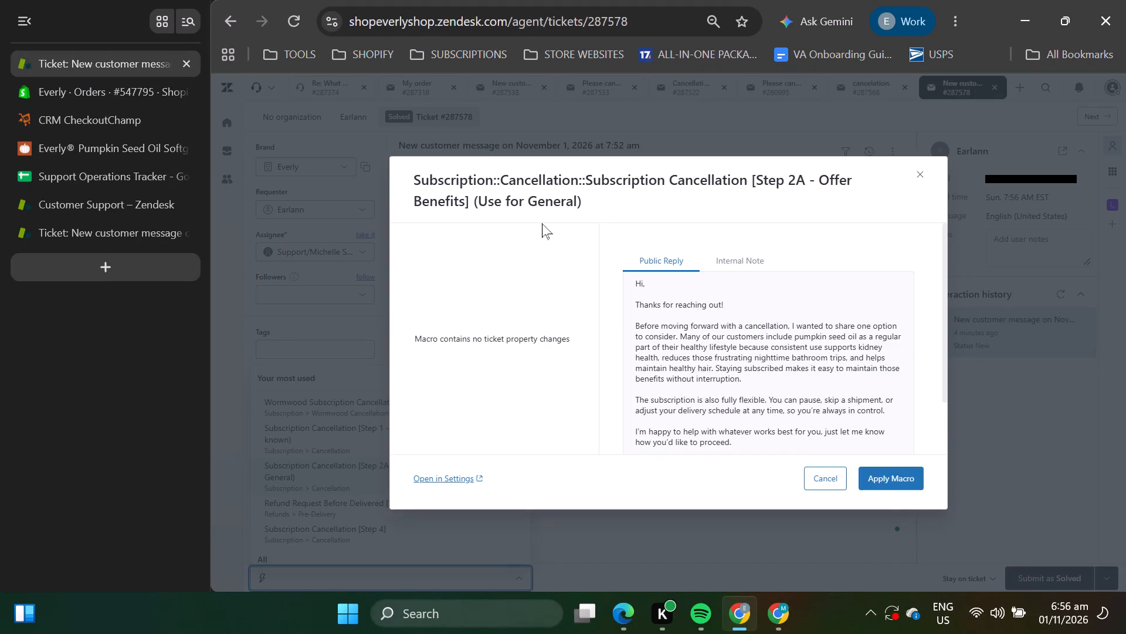
drag(586, 201, 378, 180)
right_click(441, 192)
drag(496, 213, 490, 213)
click(97, 71)
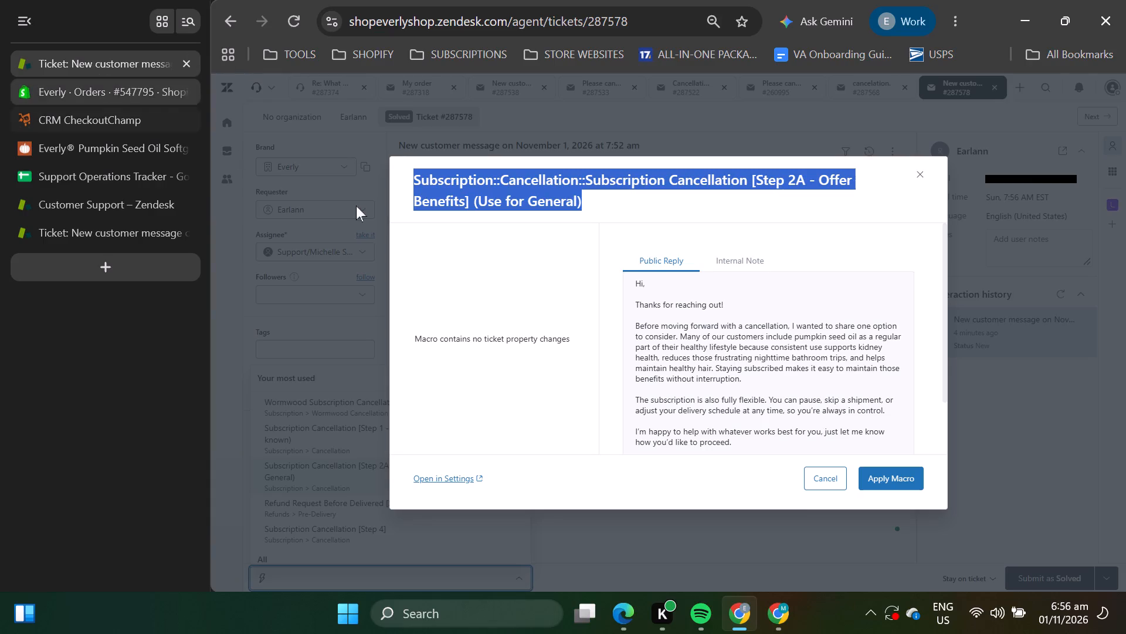
click(821, 486)
click(595, 515)
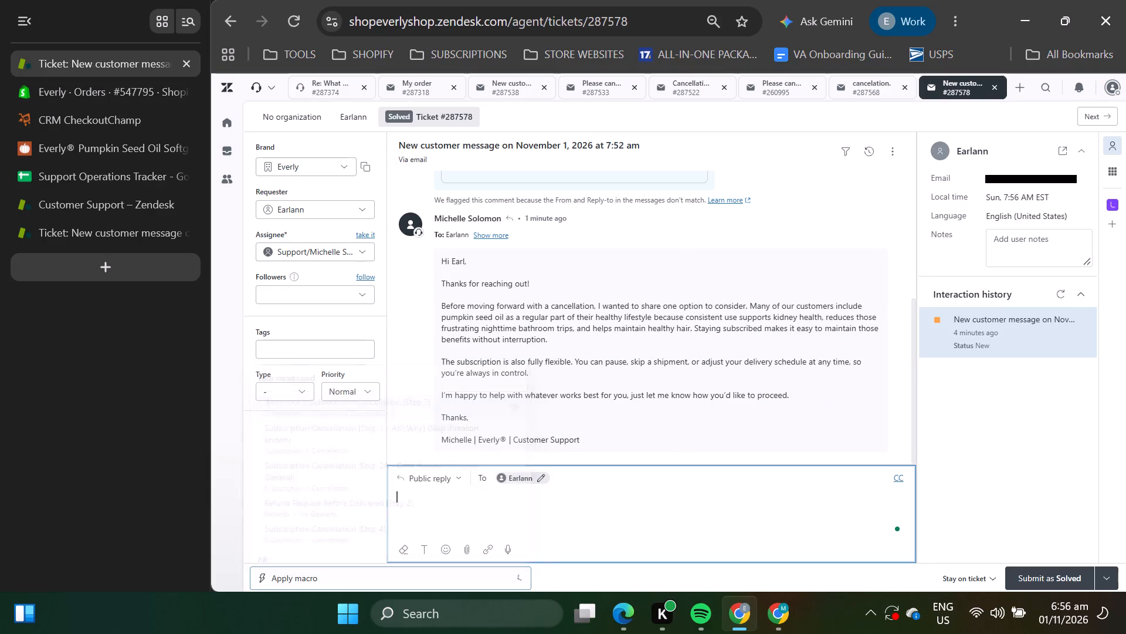
right_drag(474, 515, 461, 516)
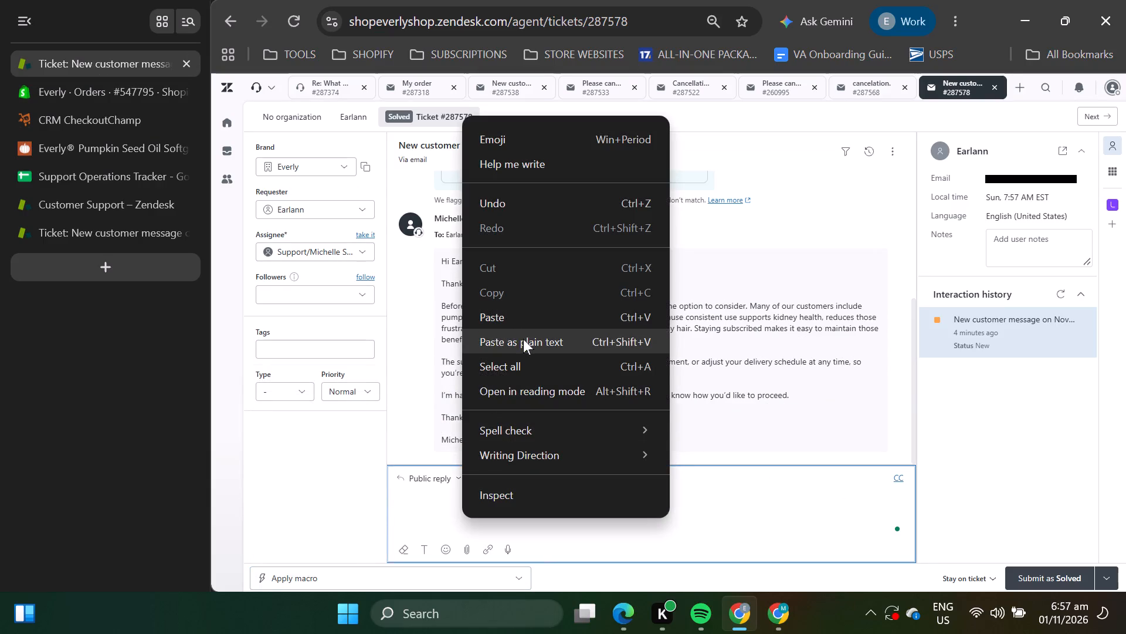
click(524, 334)
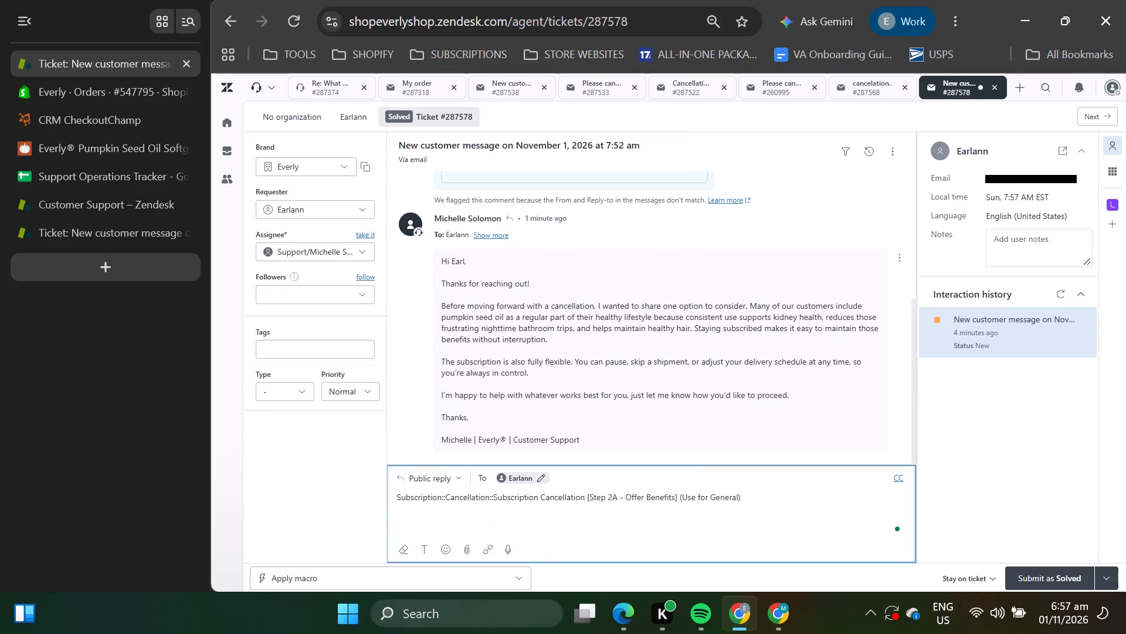
double_click(372, 230)
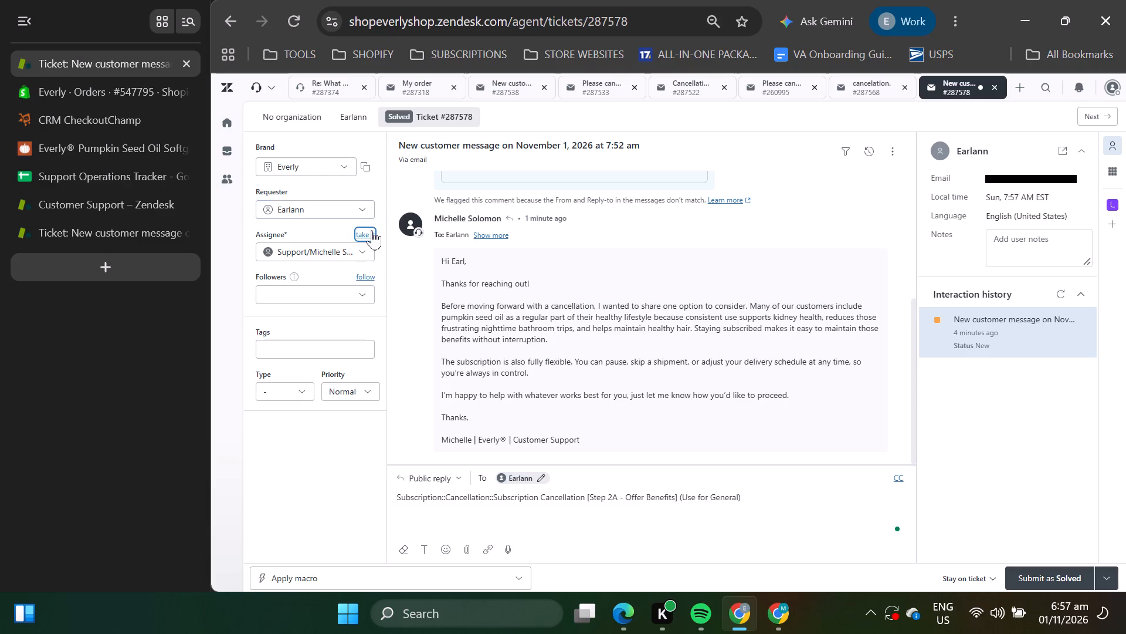
Add a second line reading "Reason: Too soon to buy more.", with the reason copied from the customer's message.
scroll(576, 317, up, 2)
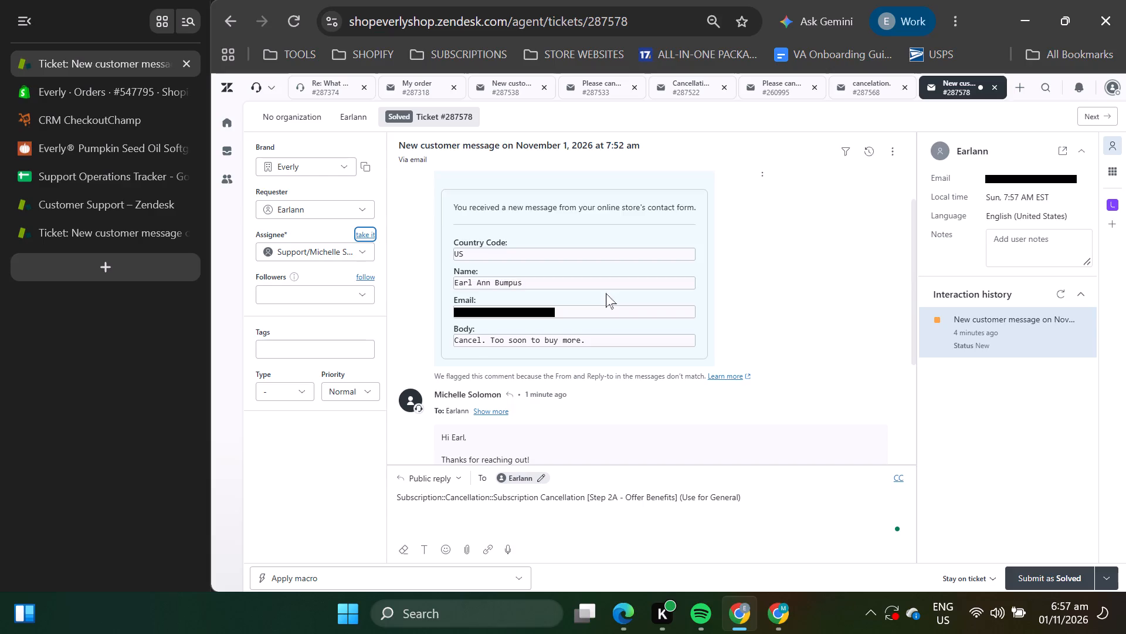
scroll(606, 293, down, 4)
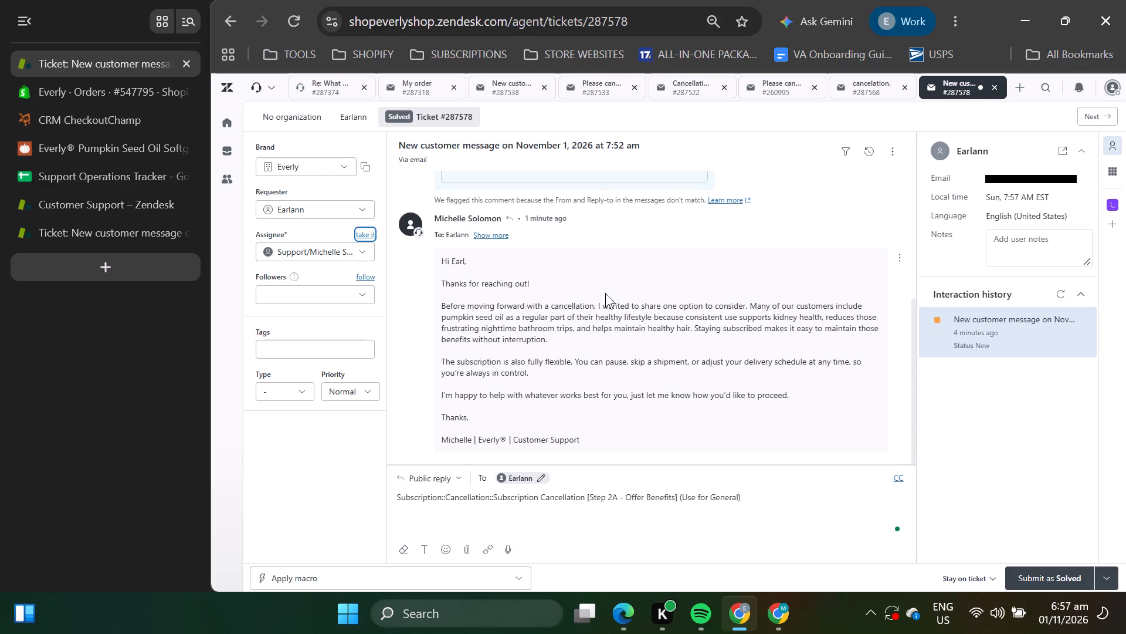
scroll(605, 293, down, 2)
click(758, 493)
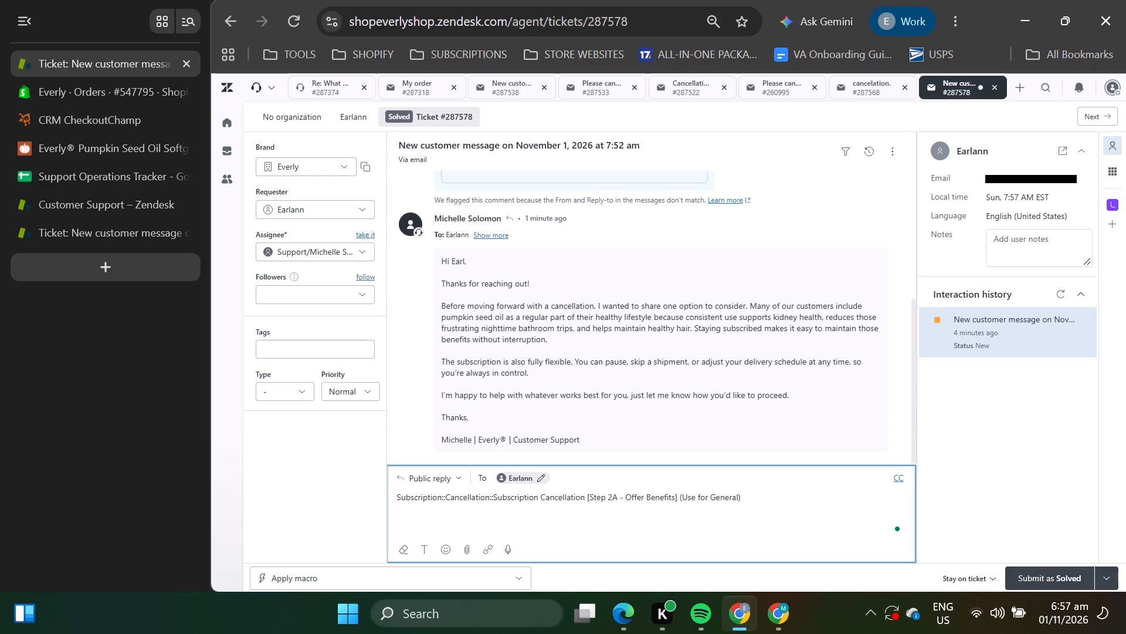
key(Return)
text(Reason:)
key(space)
scroll(689, 299, up, 2)
drag(598, 337, 511, 339)
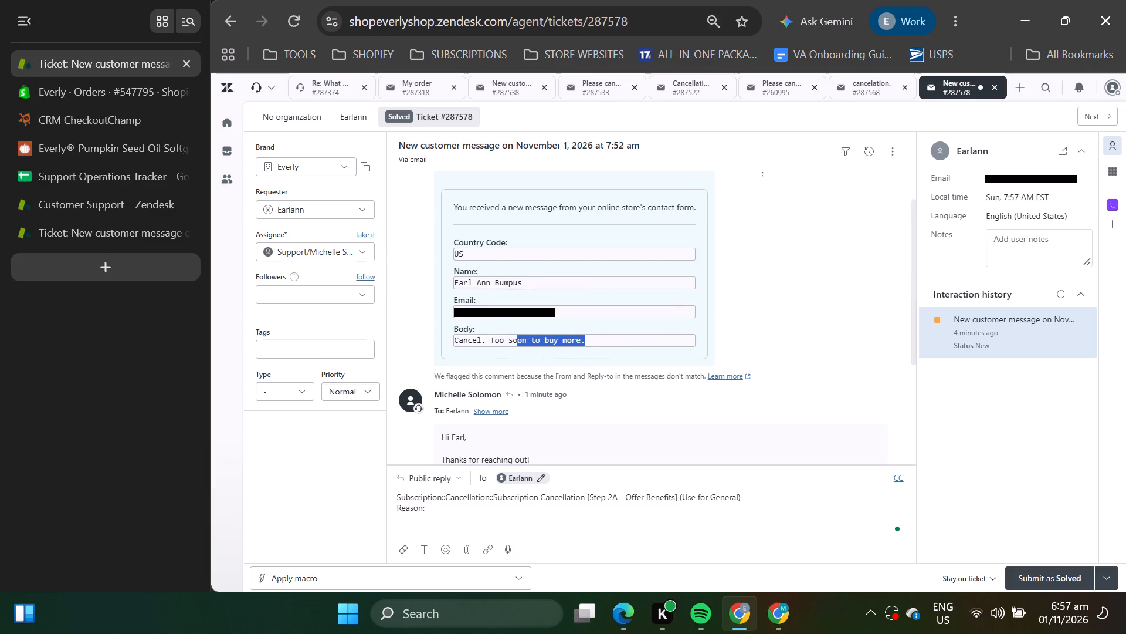
drag(511, 339, 490, 336)
right_click(490, 336)
click(535, 363)
scroll(537, 397, down, 4)
click(462, 511)
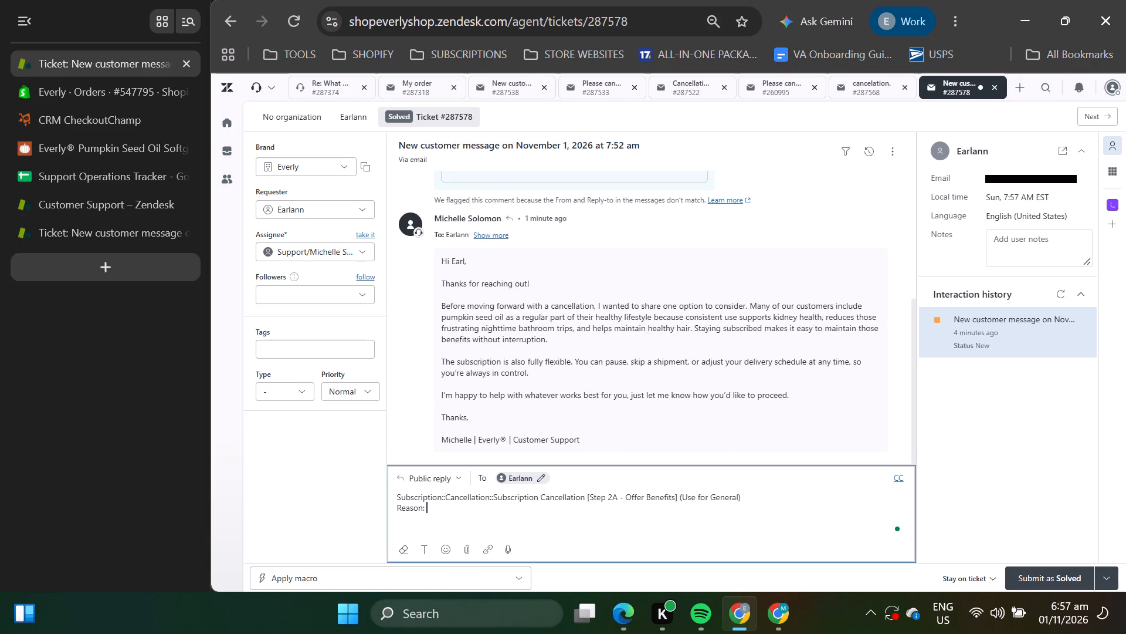
key(ctrl+v)
Append ", aware about subscription" to the end of the reason line.
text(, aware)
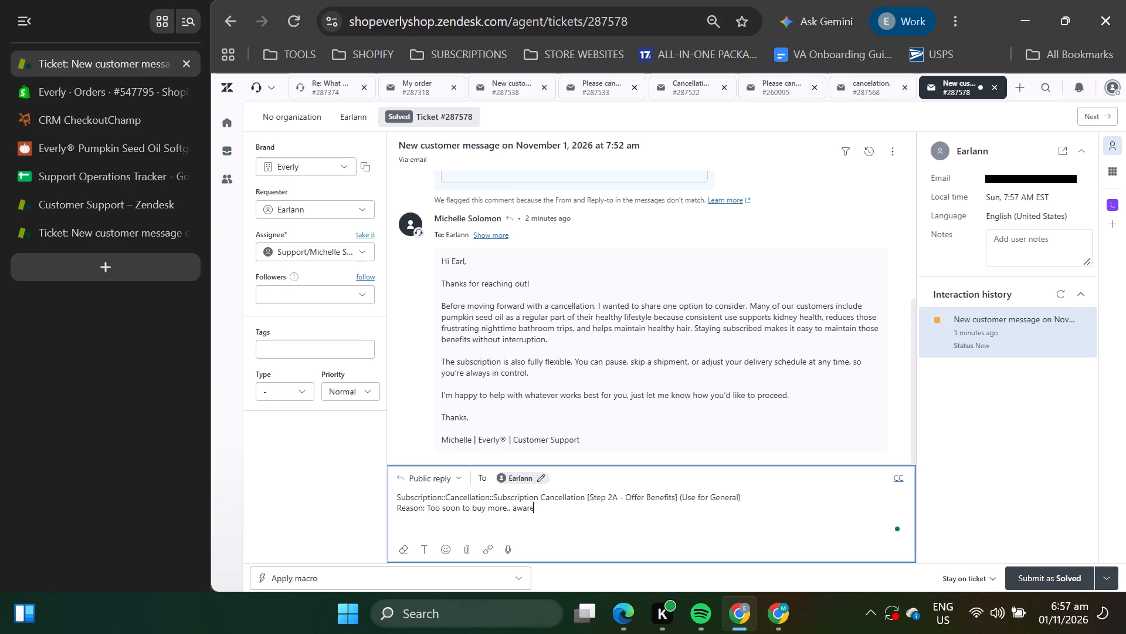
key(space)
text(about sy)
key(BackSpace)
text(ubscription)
Move the macro title and reason lines from the public reply into an internal note, and submit ticket #287578 as Solved.
double_click(370, 235)
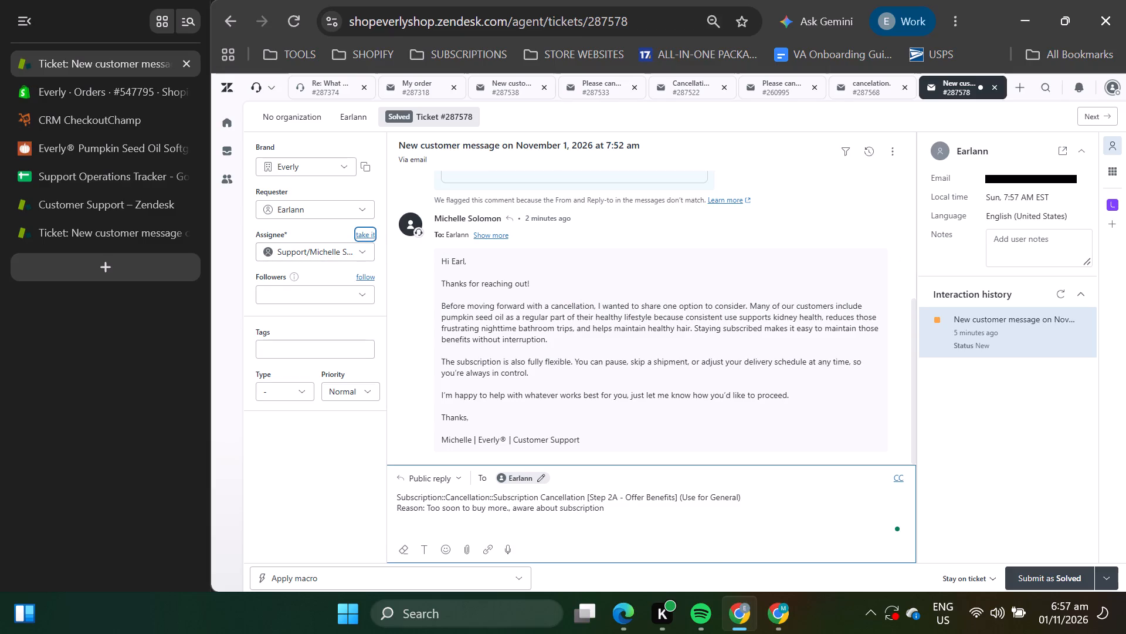
drag(641, 512, 388, 495)
right_click(449, 507)
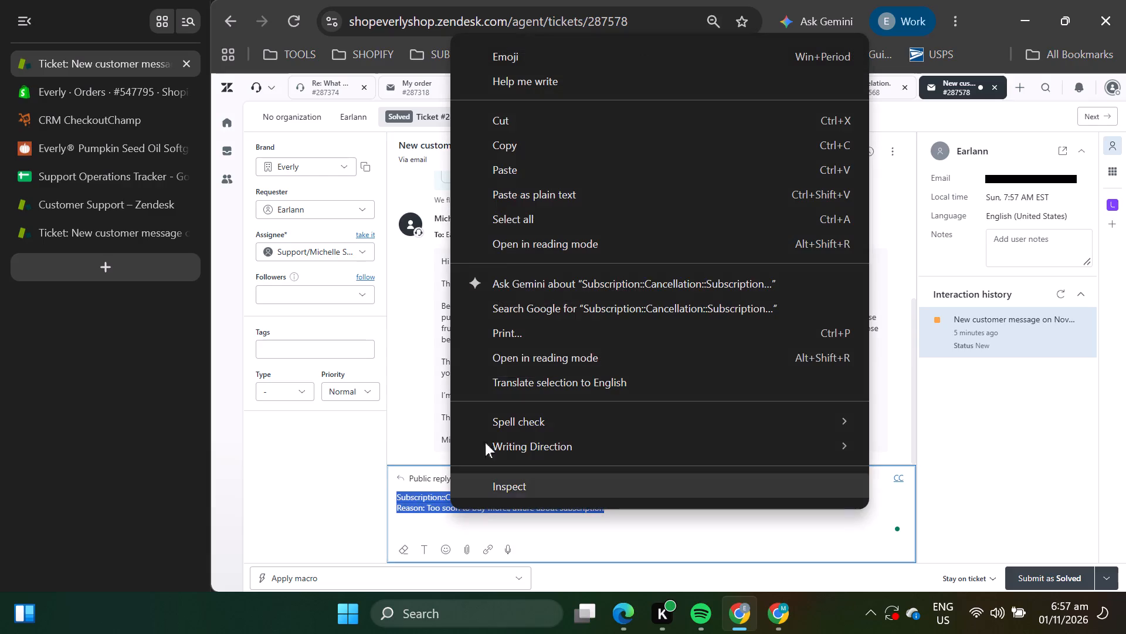
click(515, 109)
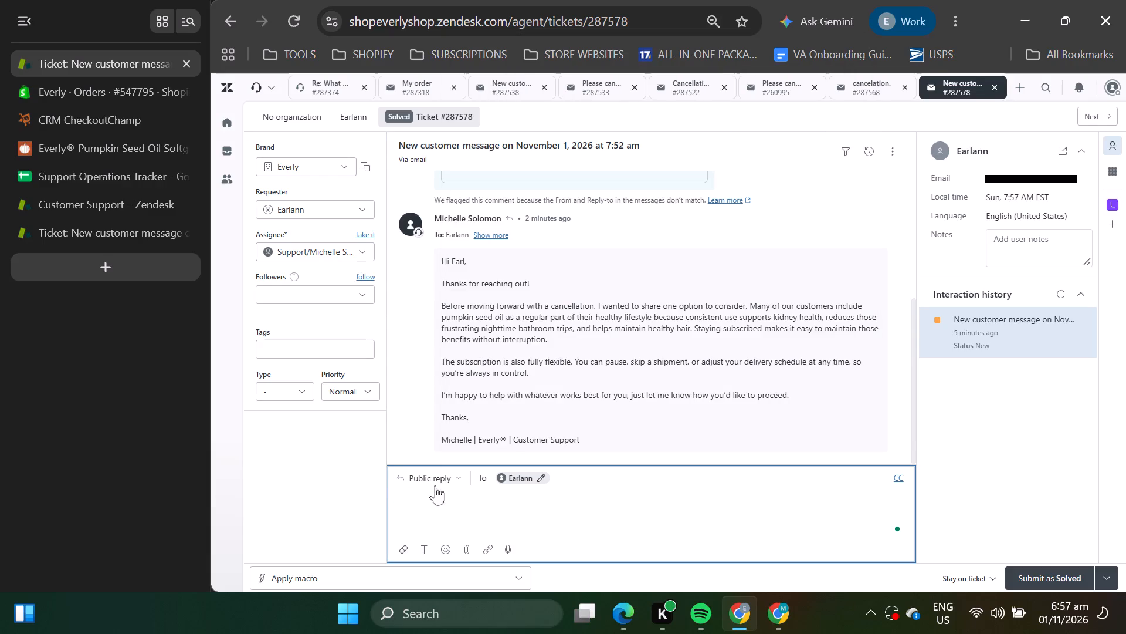
click(430, 478)
click(436, 450)
right_click(457, 505)
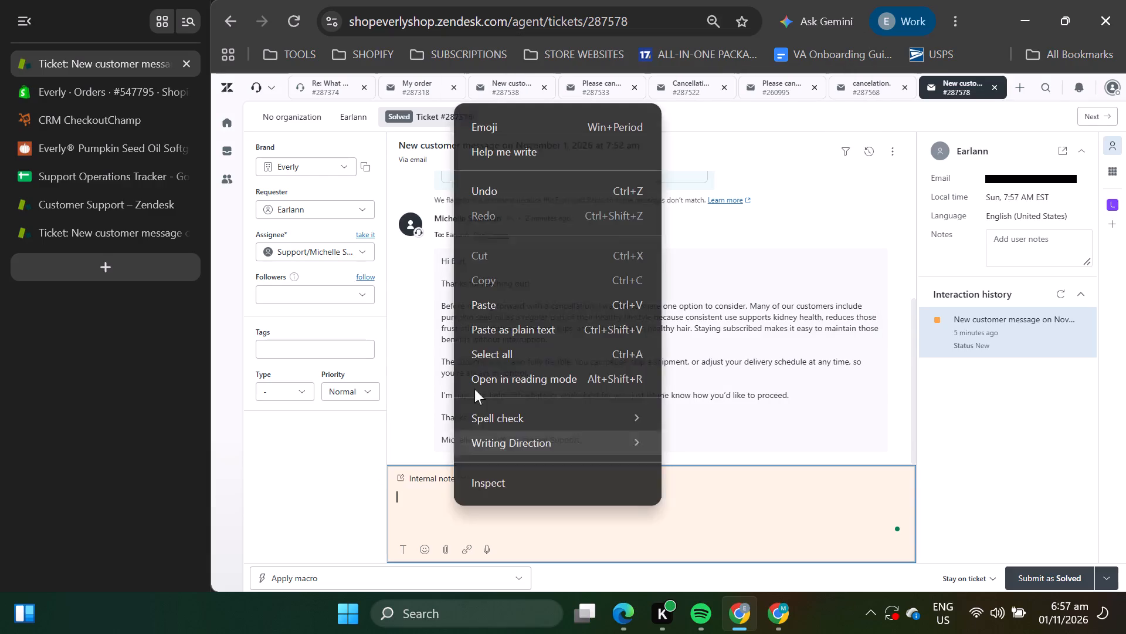
click(501, 303)
click(1059, 585)
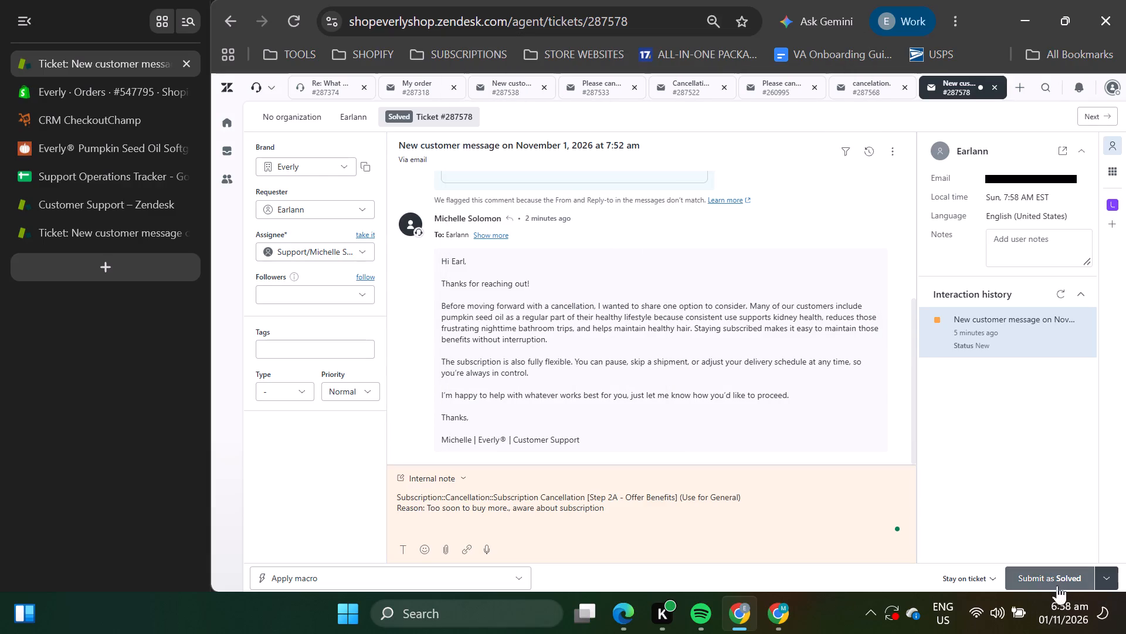
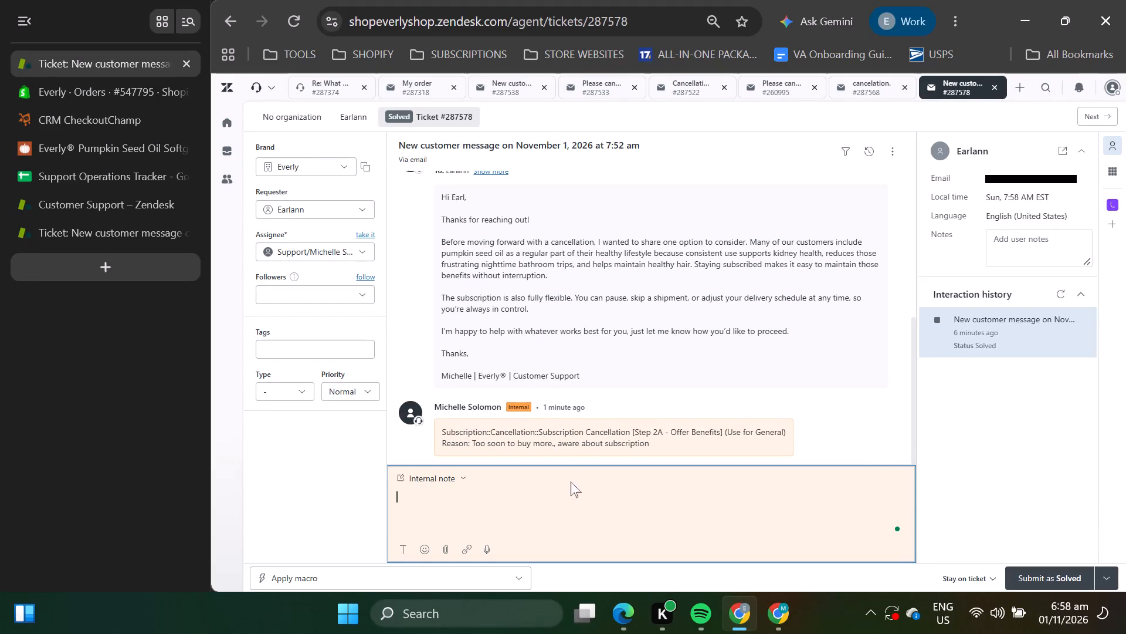
Open the newest ticket in the Everly – Tickets view, #287588 "Cancel", and assign it to yourself.
click(229, 147)
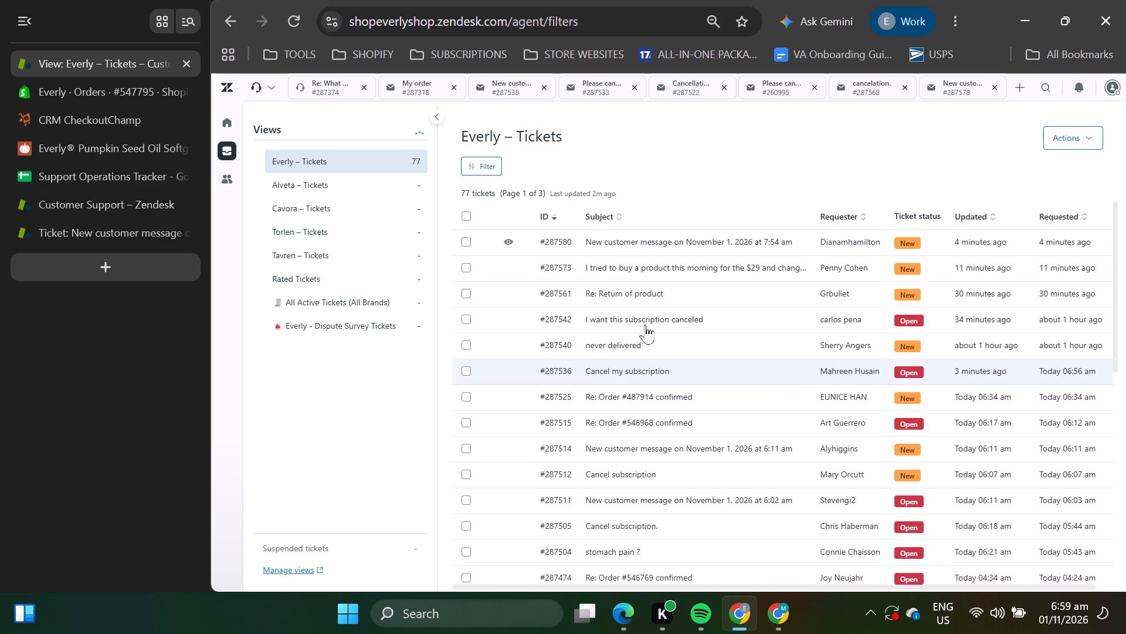
click(593, 239)
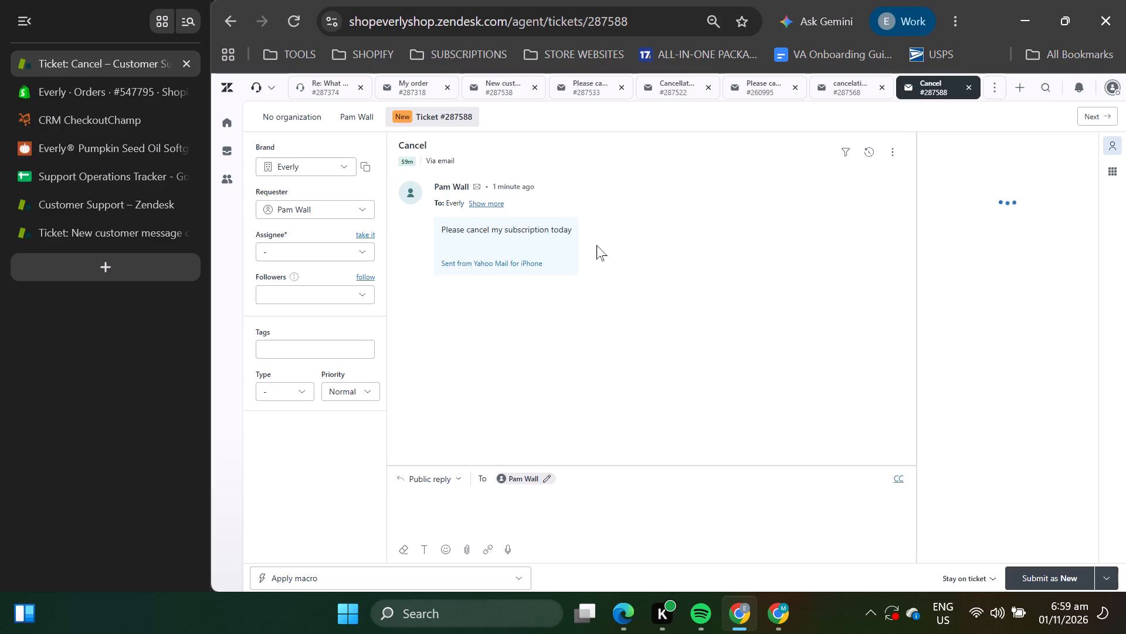
click(365, 232)
Apply the "Subscription Cancellation [Step 1 - Ask Why] (Skip if reason known)" macro and personalize its greeting to "Hi Pam,".
click(512, 575)
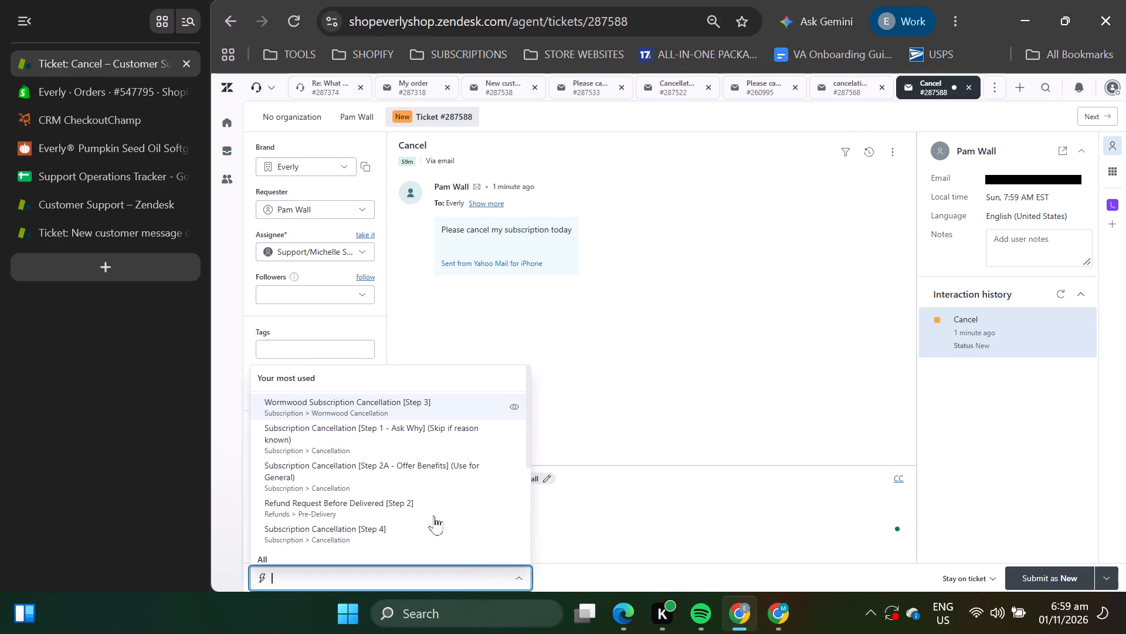
click(383, 430)
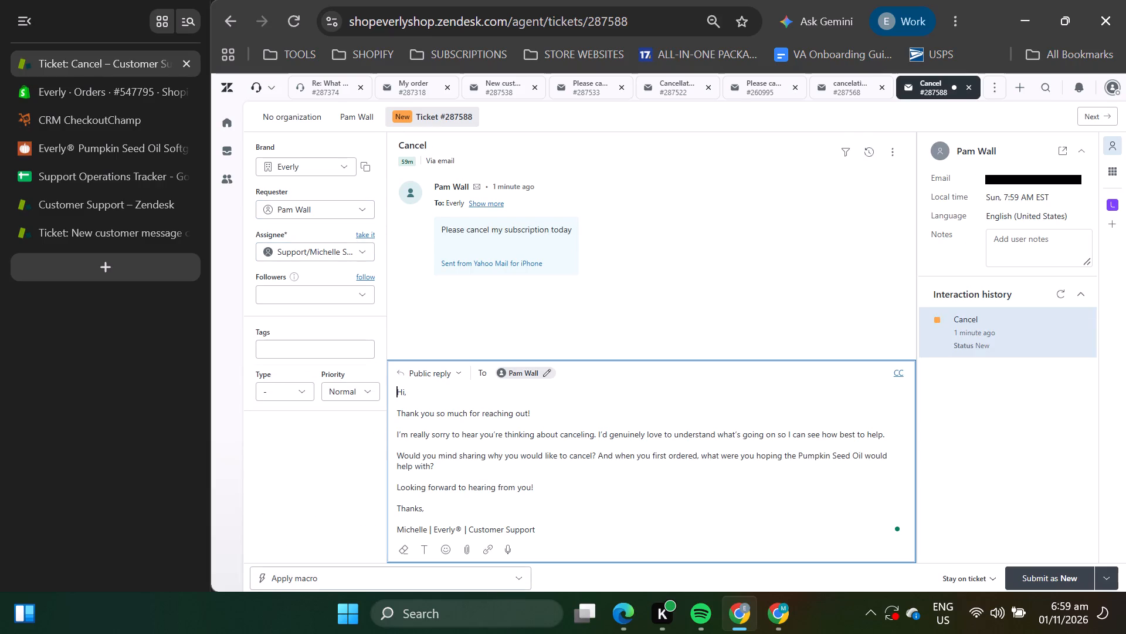
click(422, 396)
key(Left)
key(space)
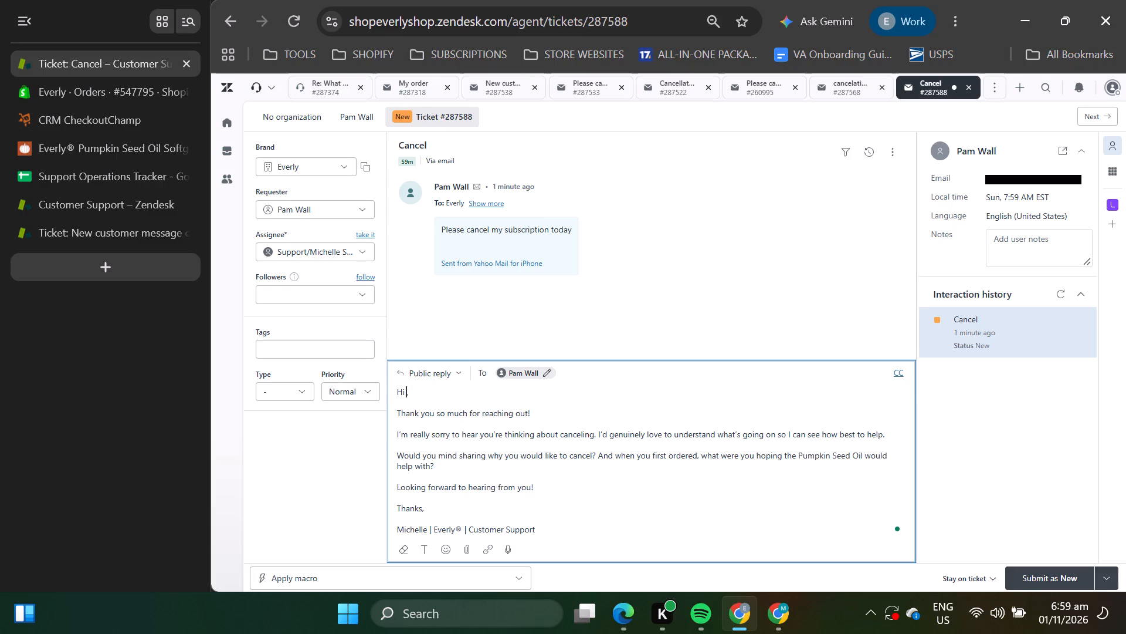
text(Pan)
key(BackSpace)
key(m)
click(1090, 178)
click(36, 89)
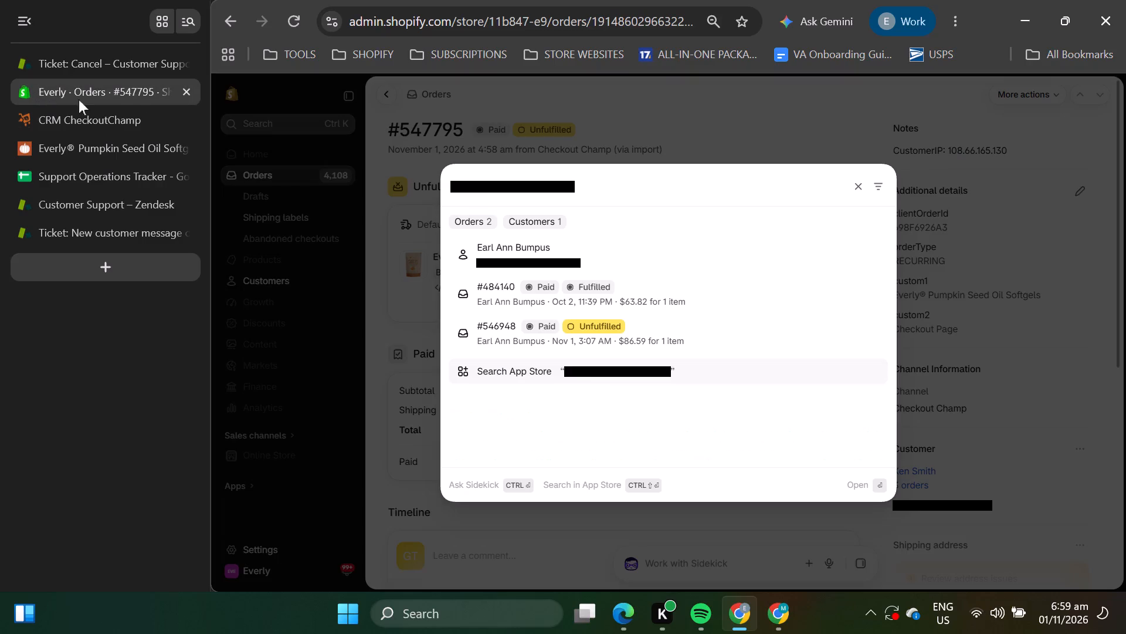
click(853, 188)
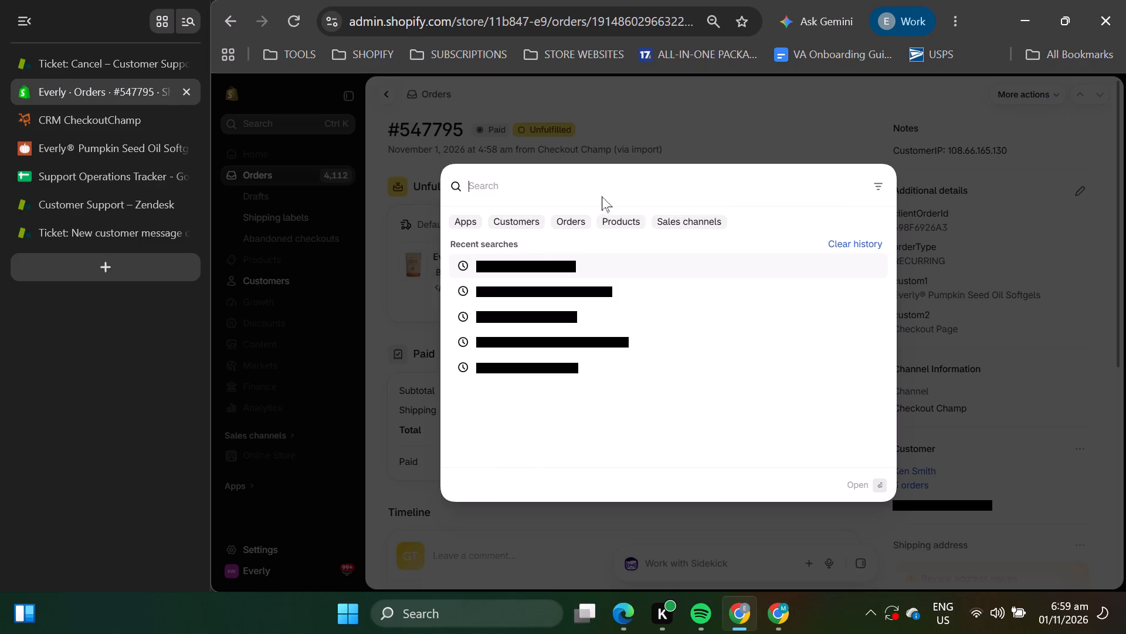
right_drag(595, 191, 586, 190)
click(643, 414)
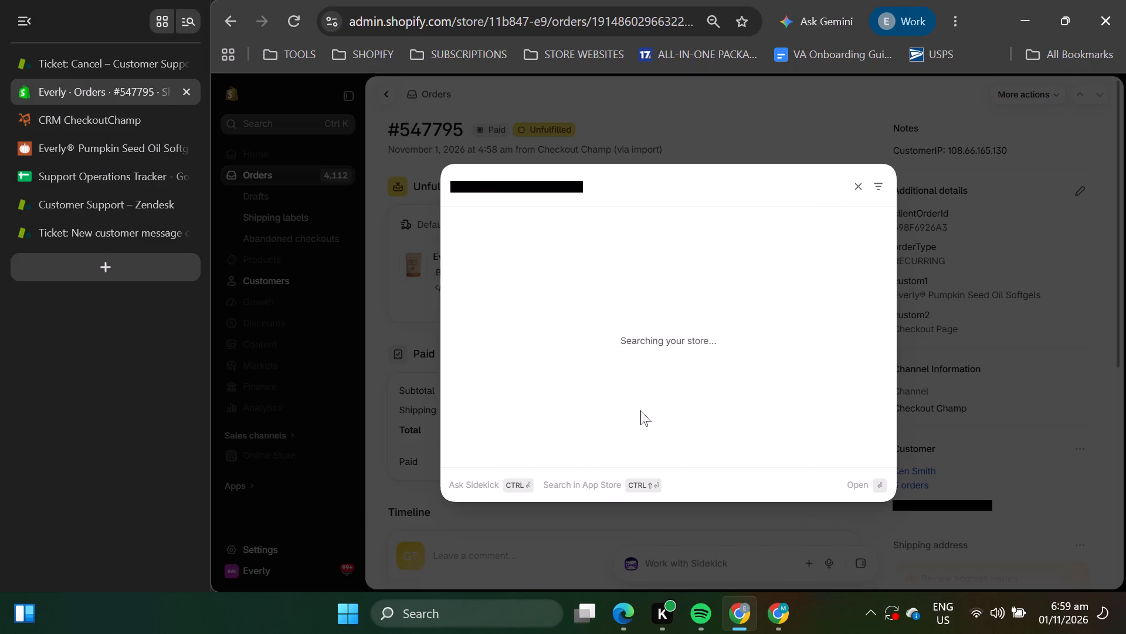
click(559, 300)
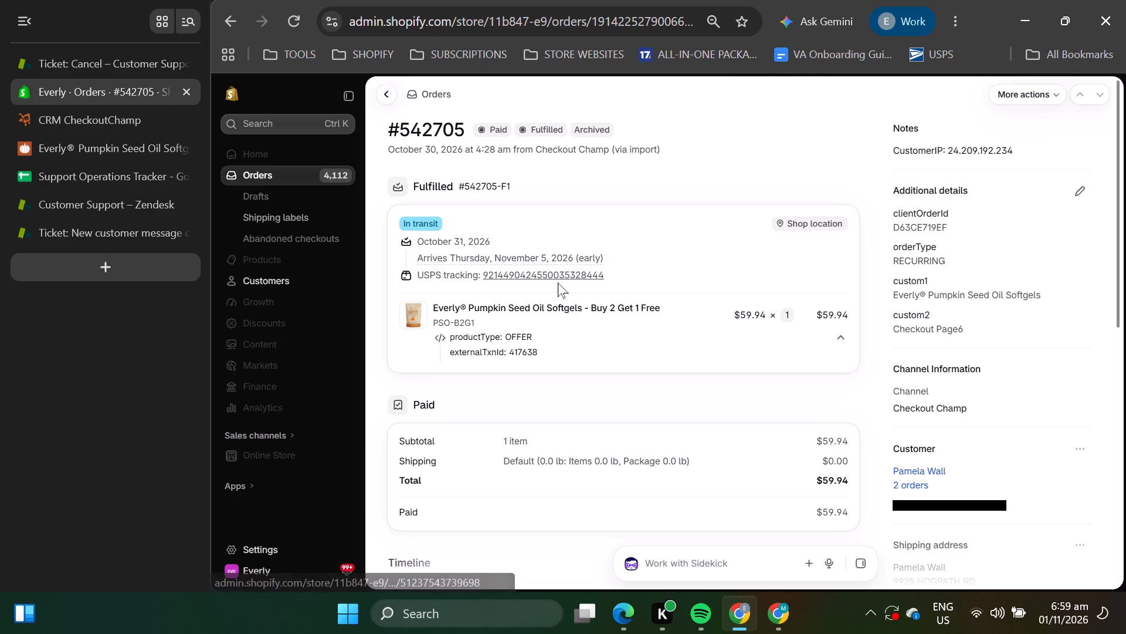
Return to ticket #287588 in Zendesk and submit the public reply with the status Solved.
click(111, 58)
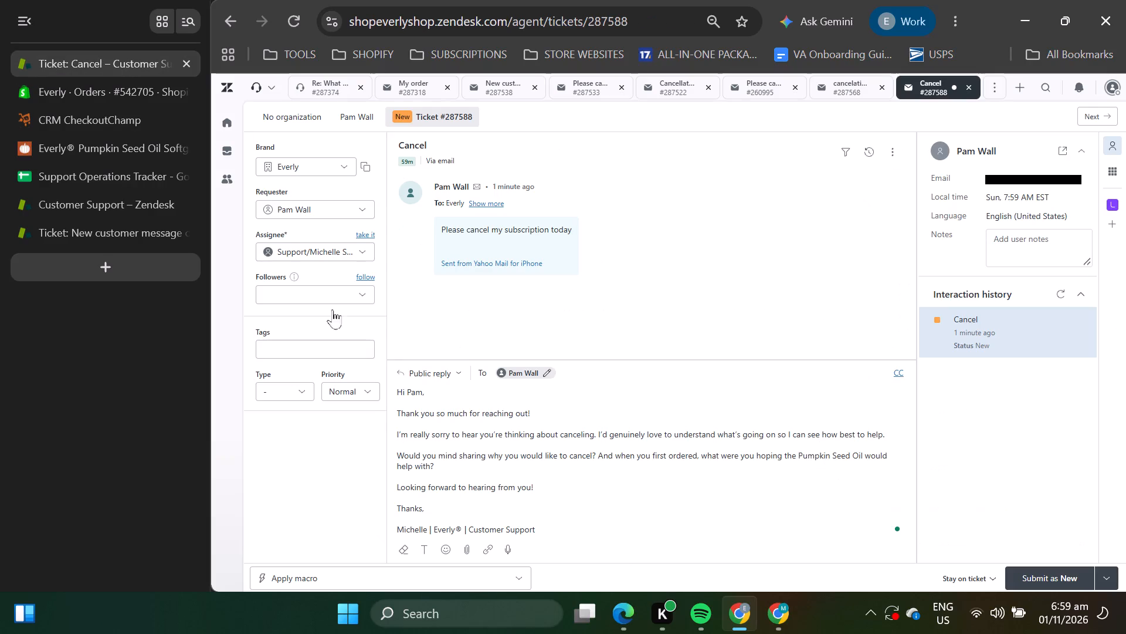
click(367, 223)
click(367, 228)
click(1115, 574)
click(1073, 557)
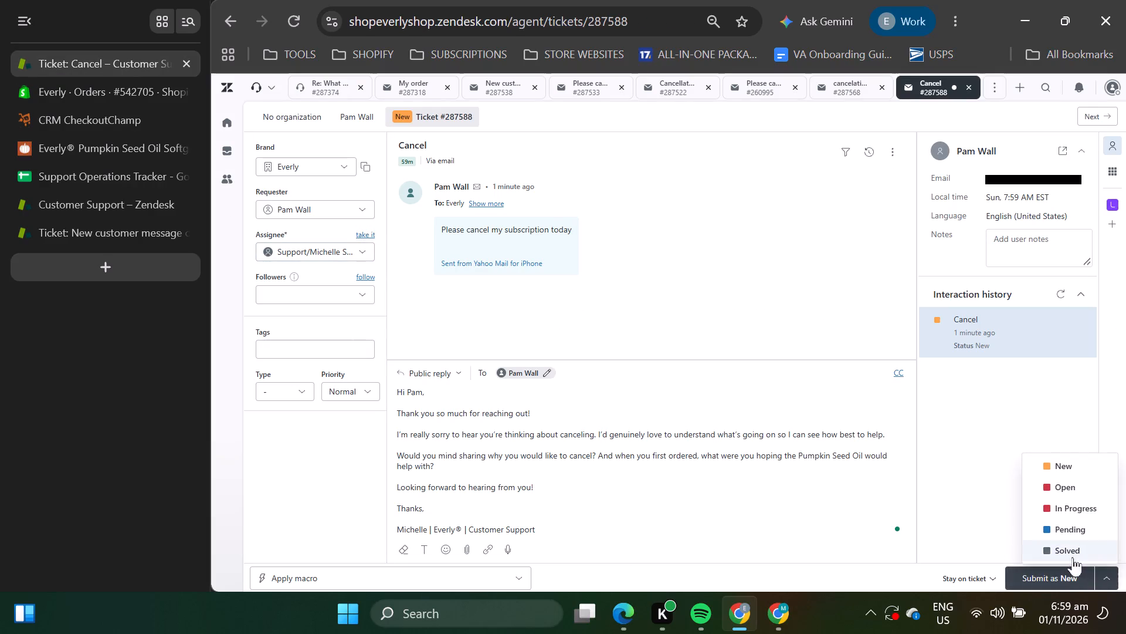
Copy the full title of the "Subscription Cancellation [Step 1 - Ask Why] (Skip if reason known)" macro from its preview.
click(507, 576)
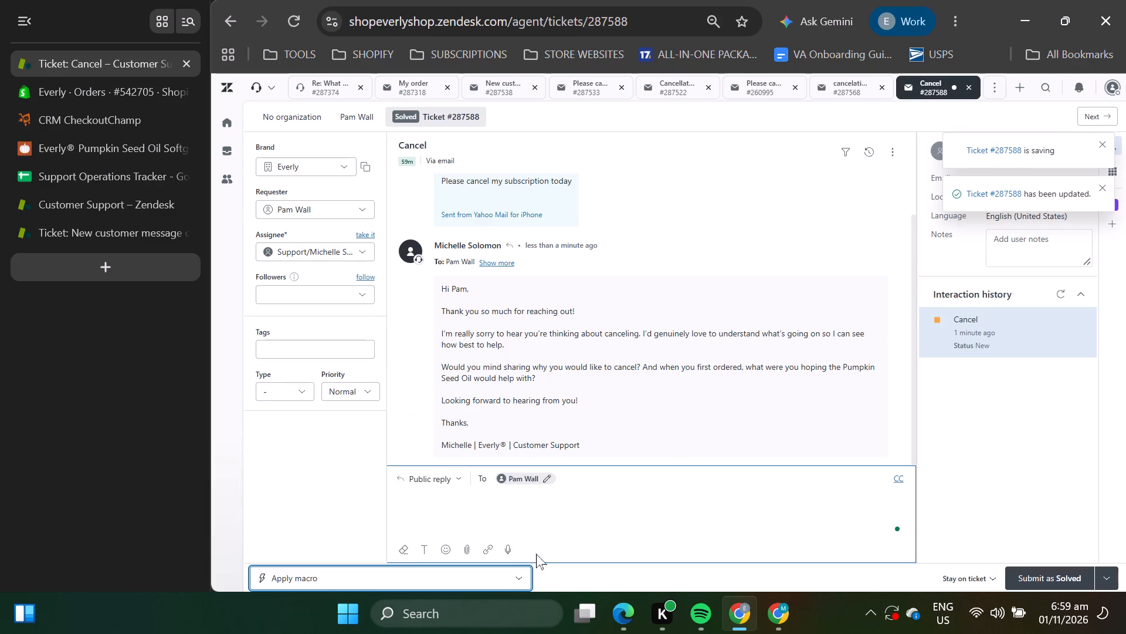
click(518, 573)
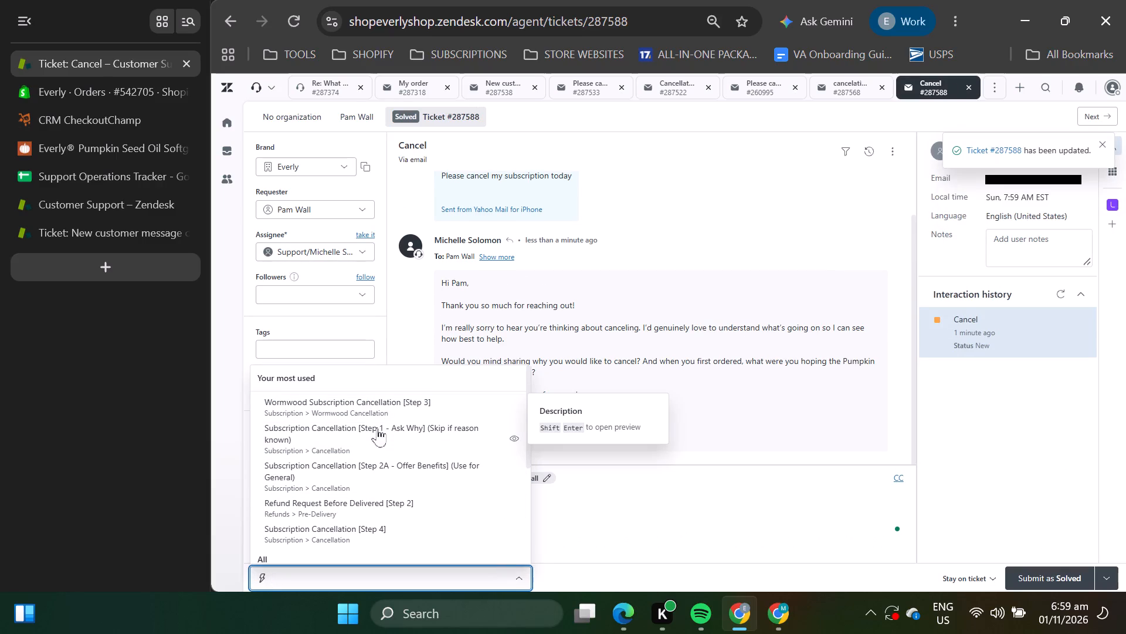
key(shift+Return)
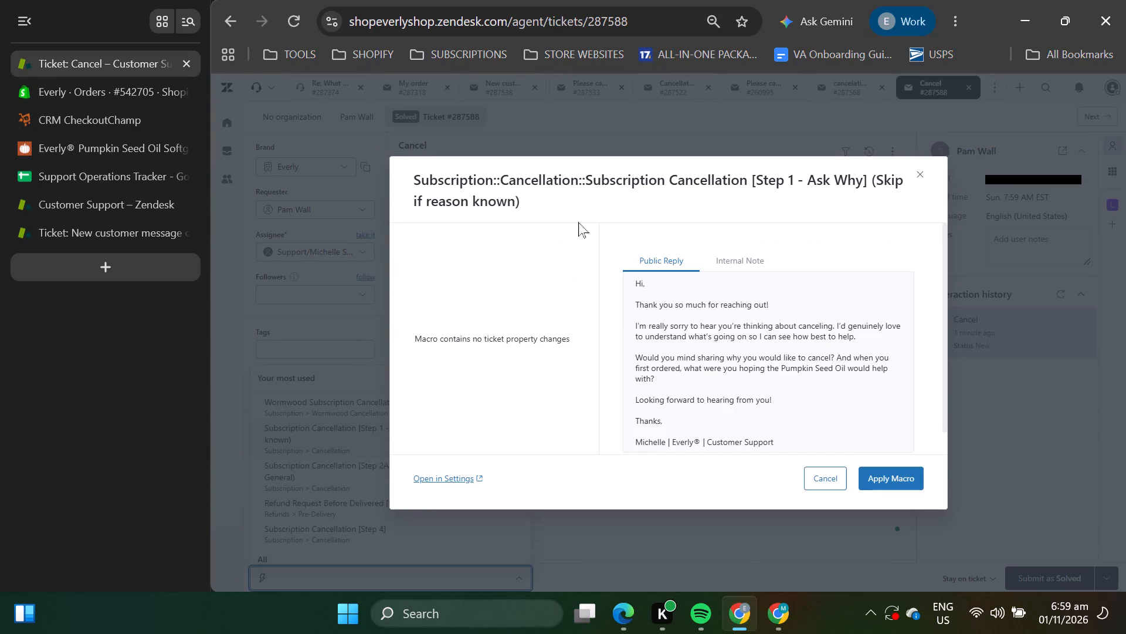
drag(542, 220, 411, 184)
right_click(421, 188)
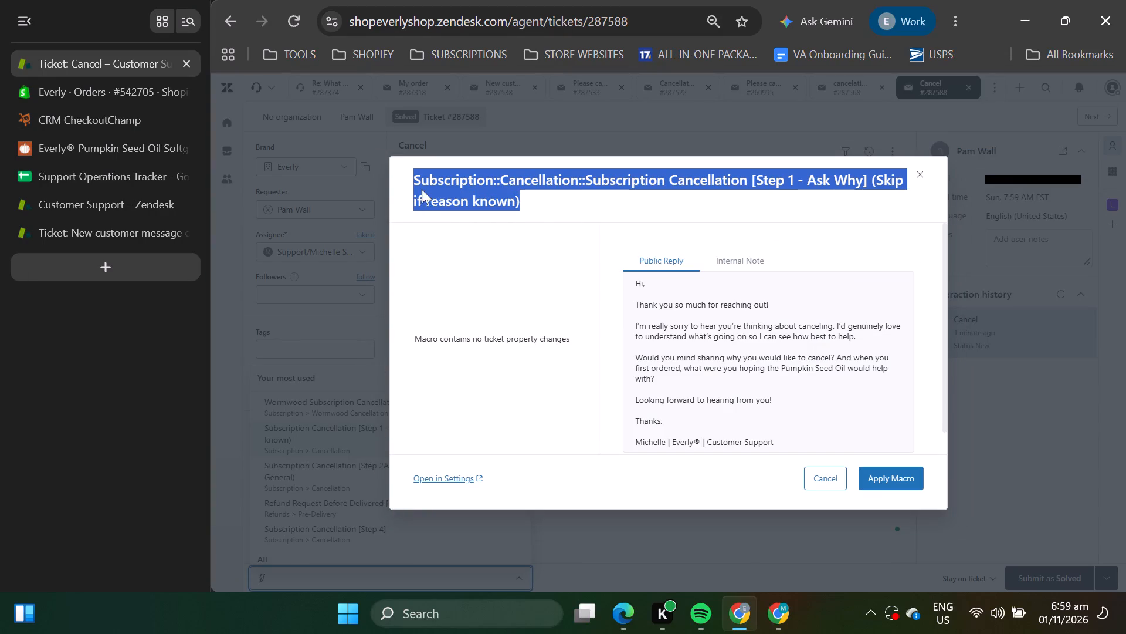
click(489, 211)
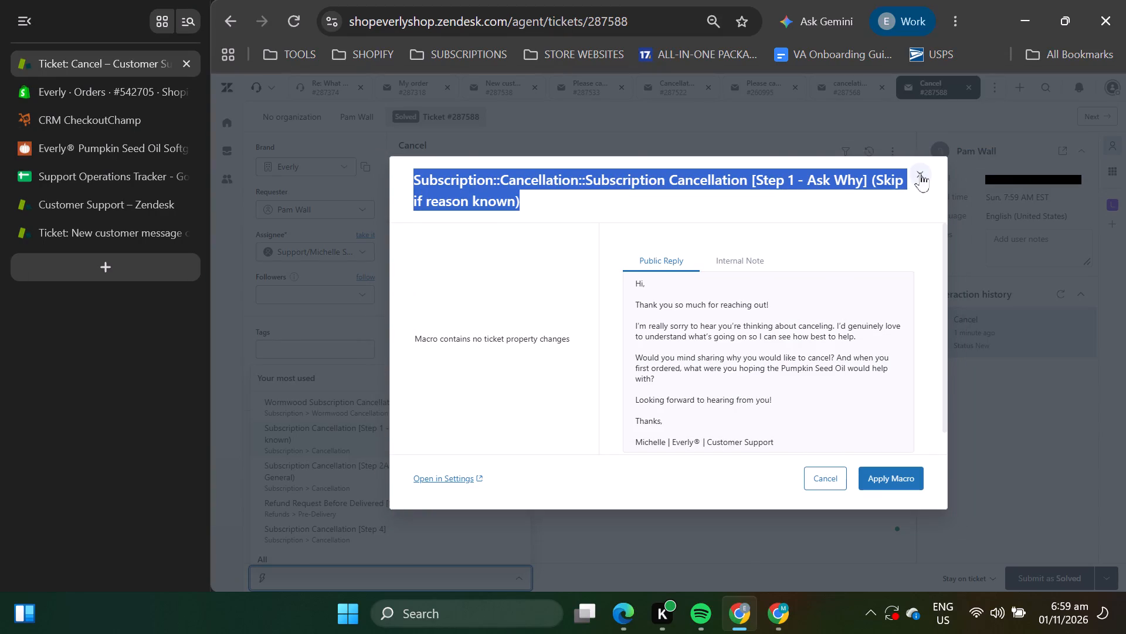
click(920, 173)
click(678, 512)
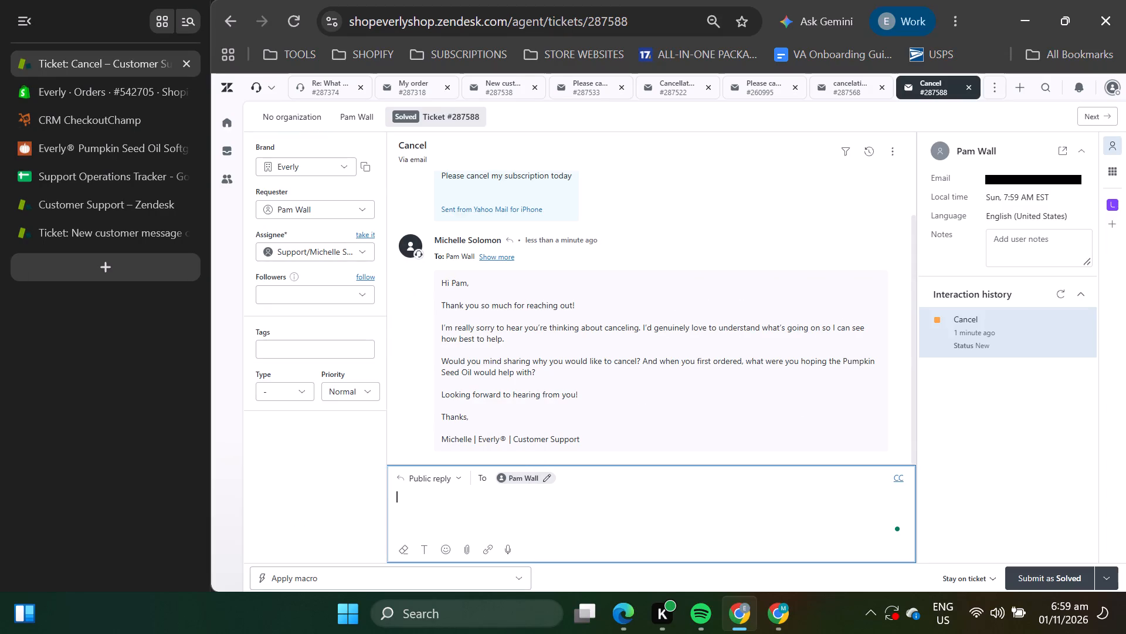
click(438, 471)
click(454, 448)
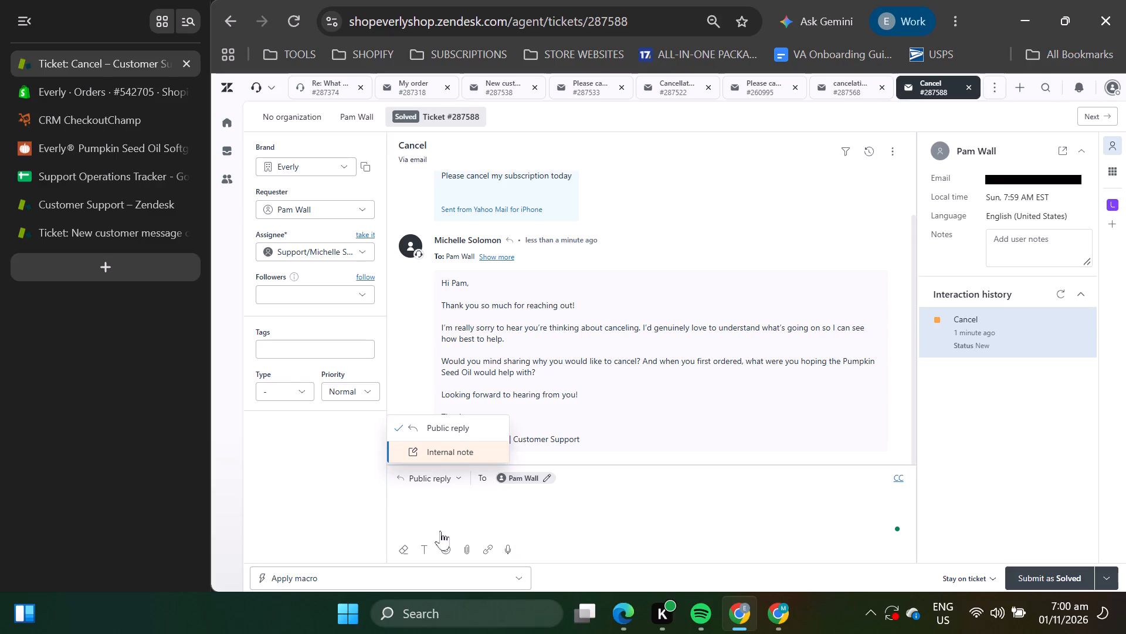
right_drag(433, 511, 426, 510)
click(473, 303)
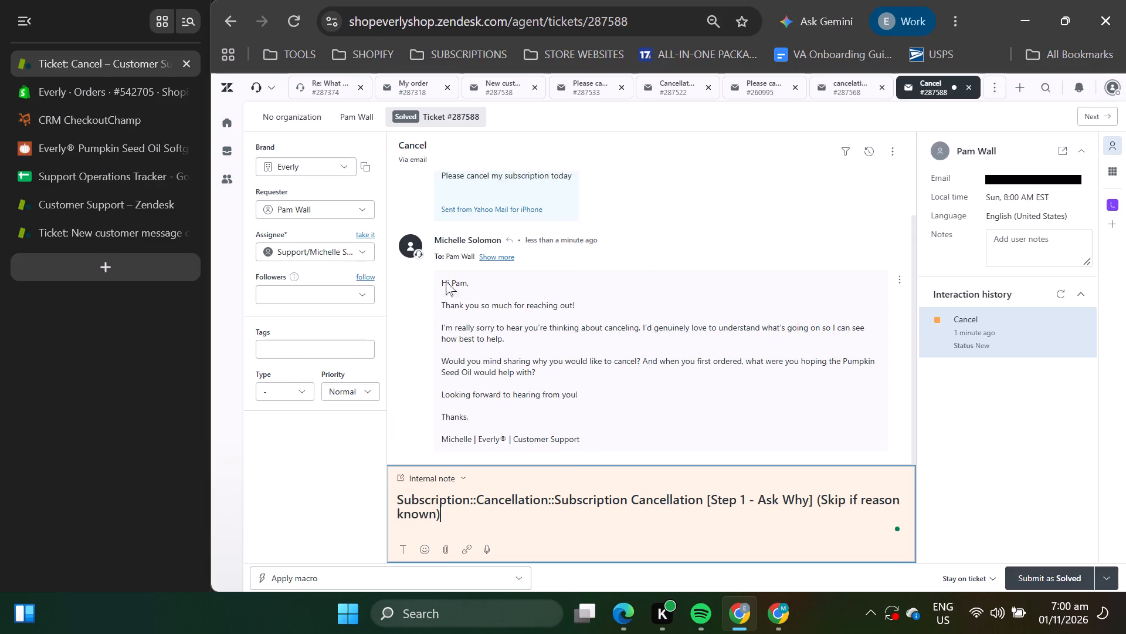
click(365, 238)
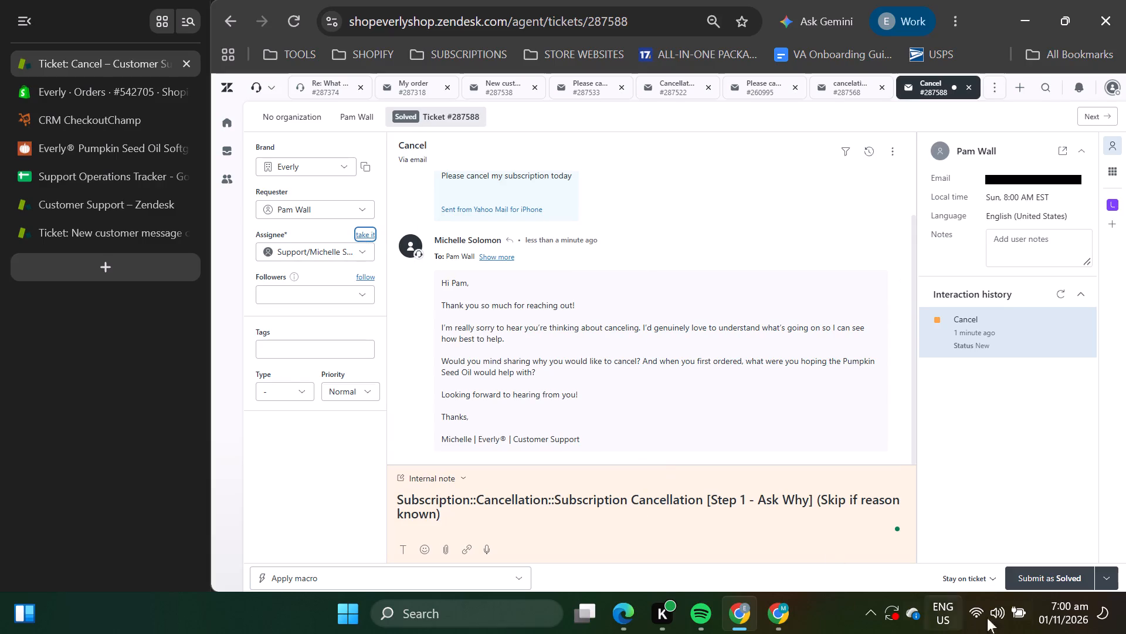
click(1039, 575)
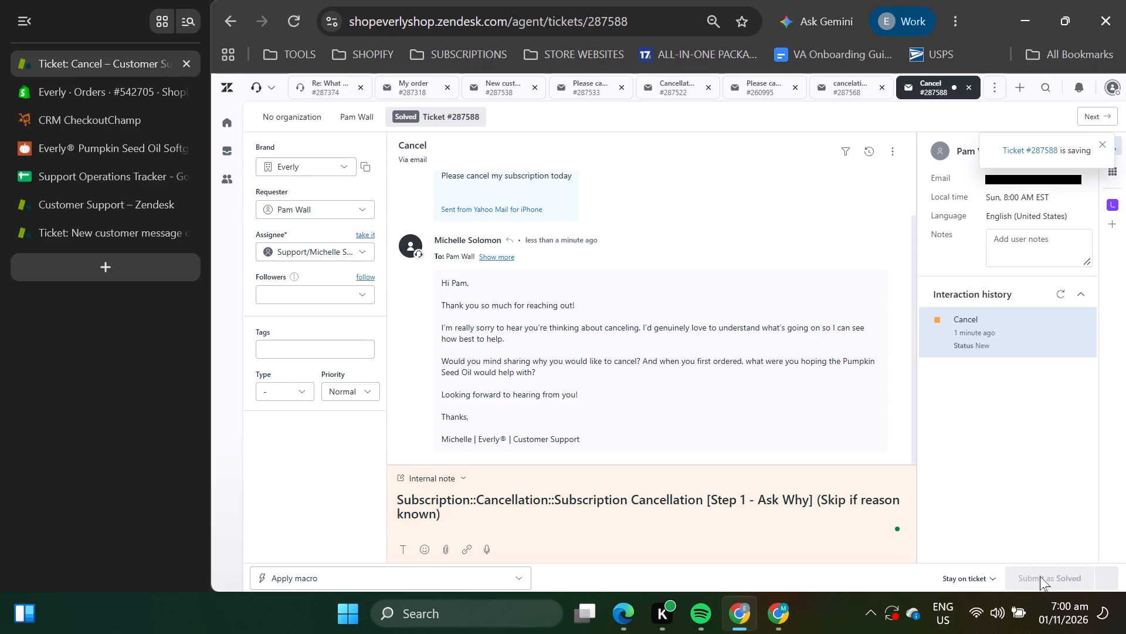
Return to the Everly – Tickets view to pick another ticket.
click(228, 150)
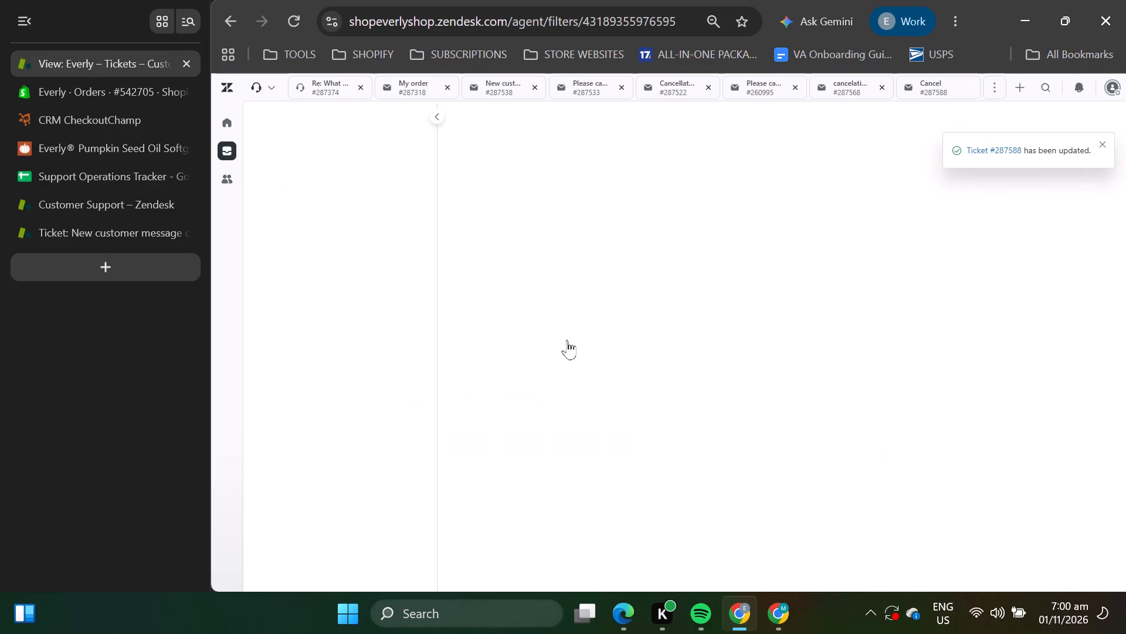
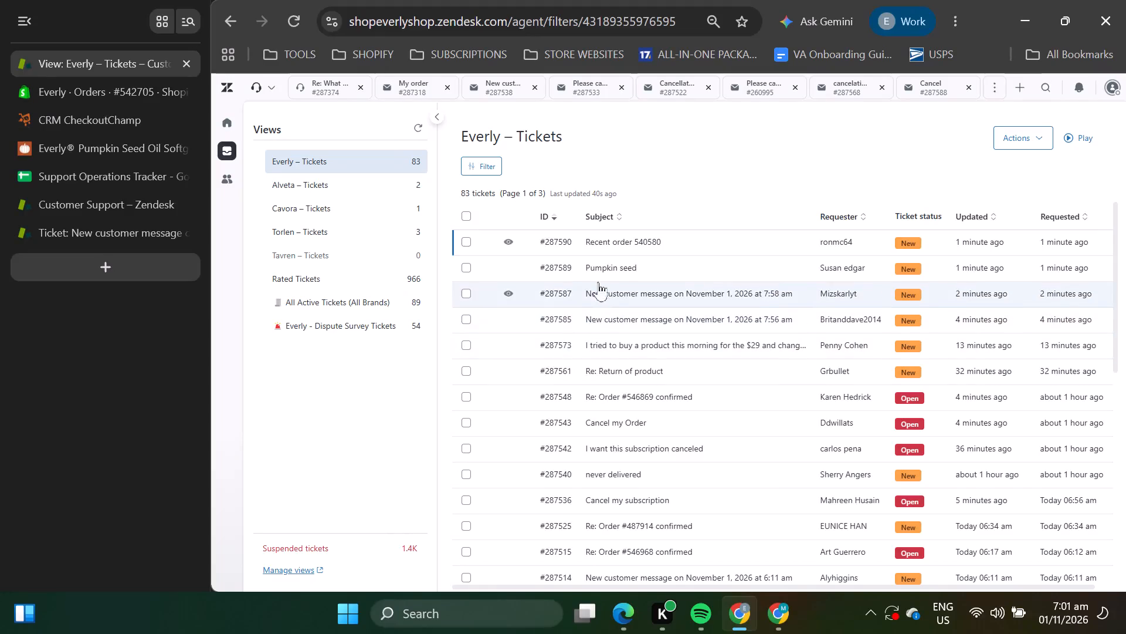
Review the conversation in ticket #287589, "Pumpkin seed", and return to the Everly – Tickets view.
click(600, 274)
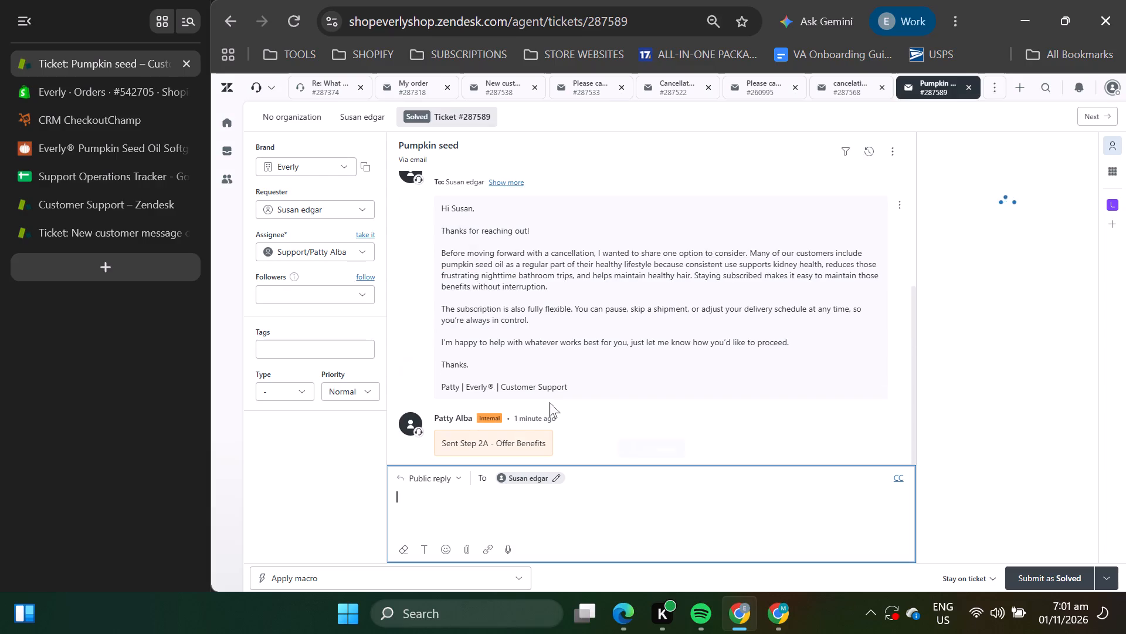
scroll(550, 402, up, 2)
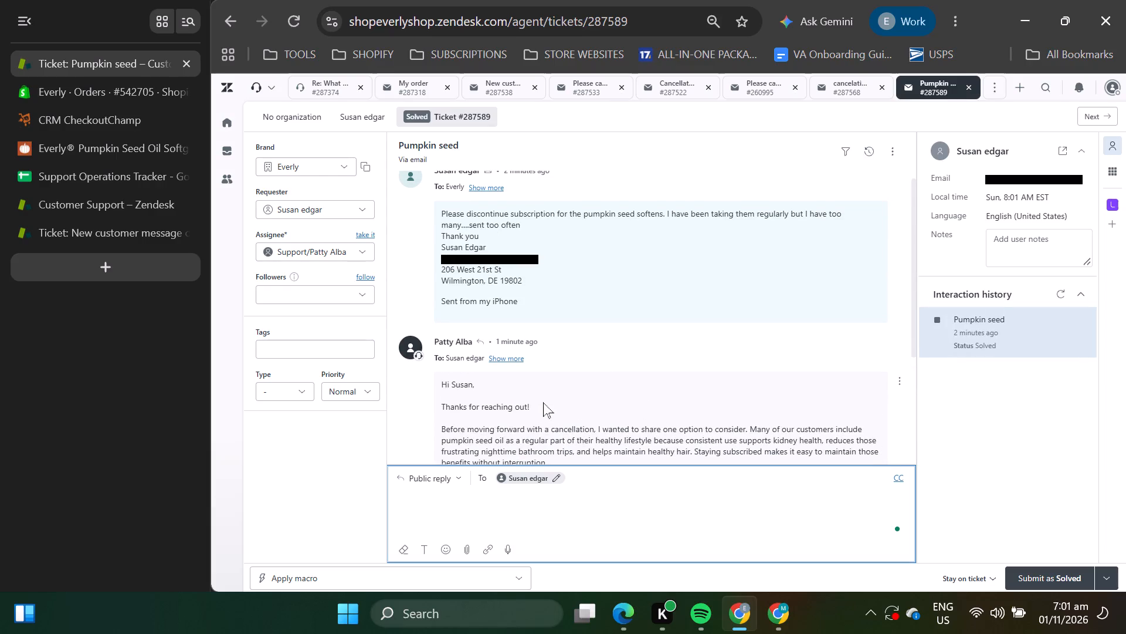
click(225, 151)
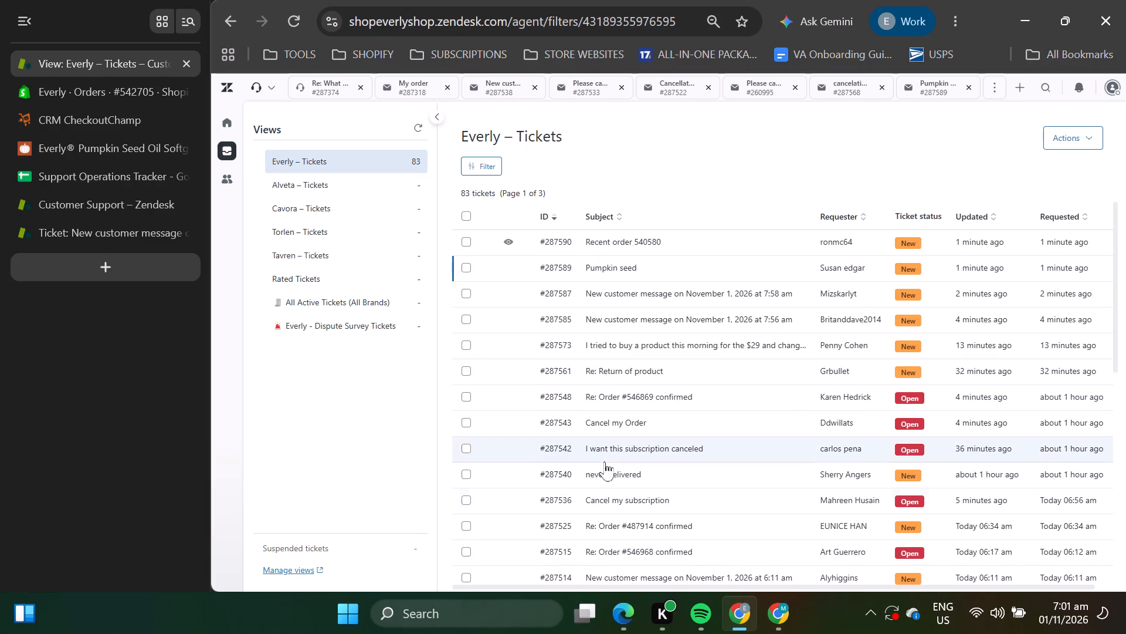
Open ticket #287561, "Re: Return of product", from the Everly – Tickets view.
click(605, 448)
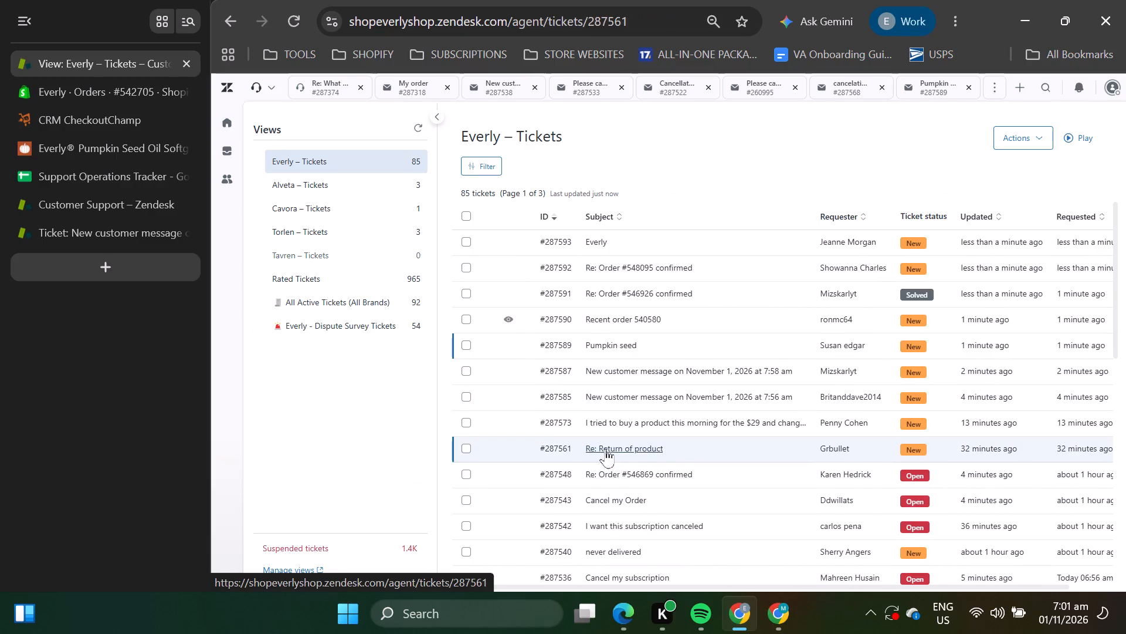
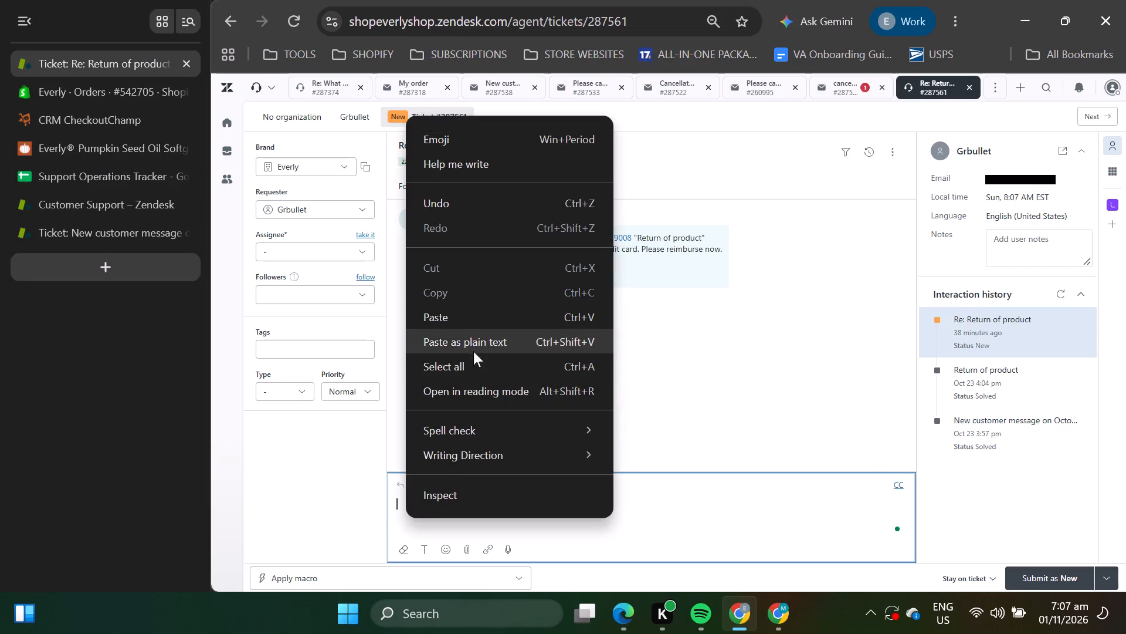
click(478, 342)
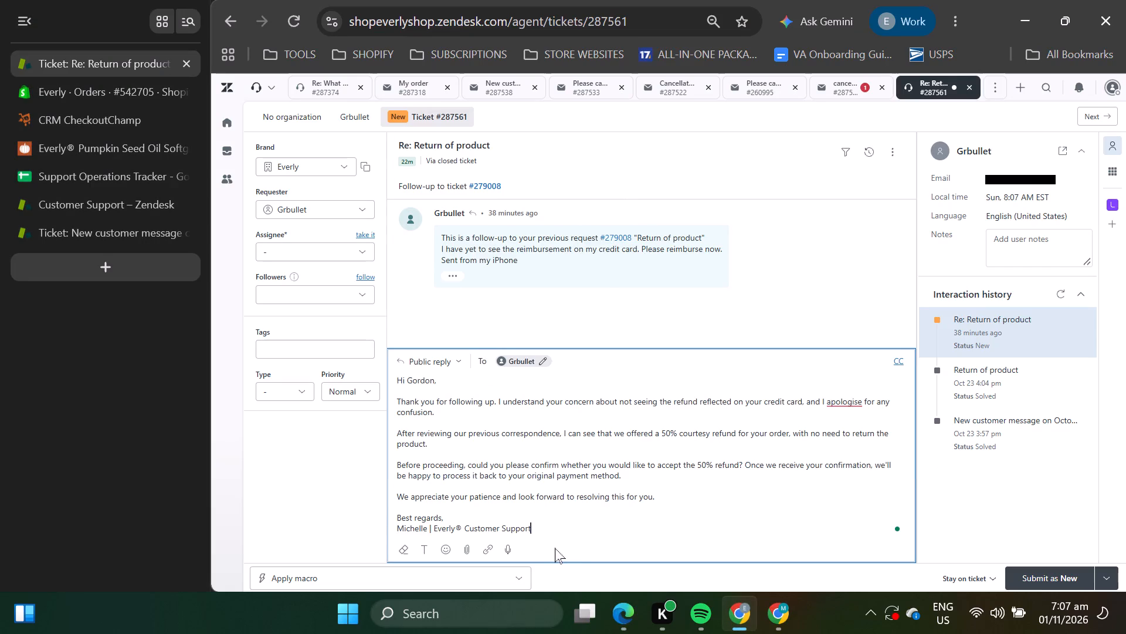
click(367, 228)
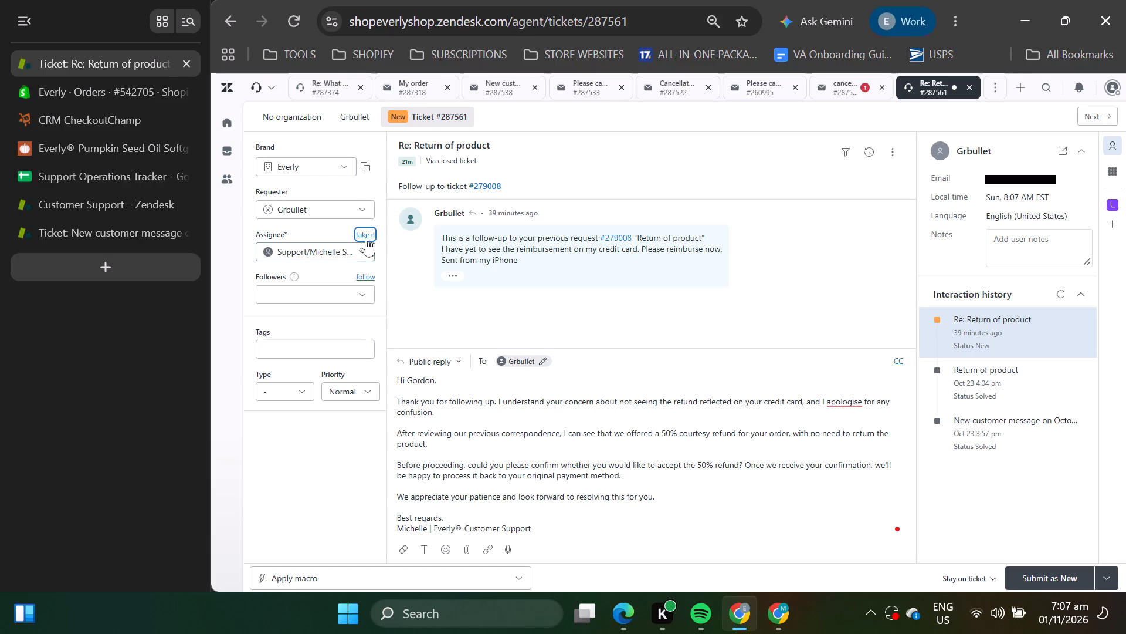
double_click(365, 232)
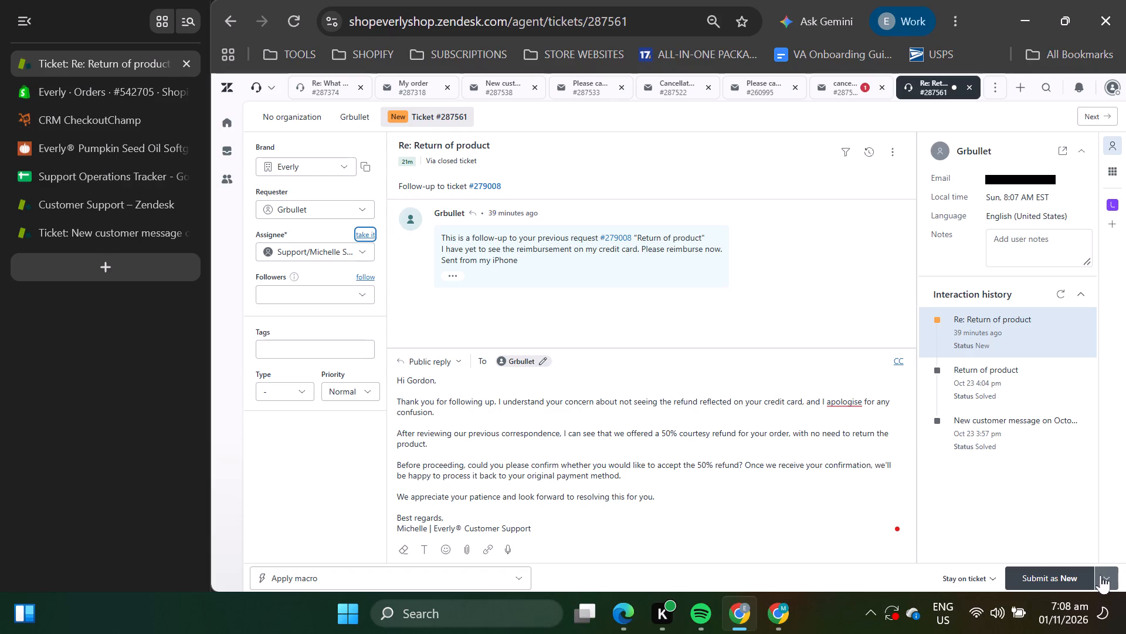
click(1107, 571)
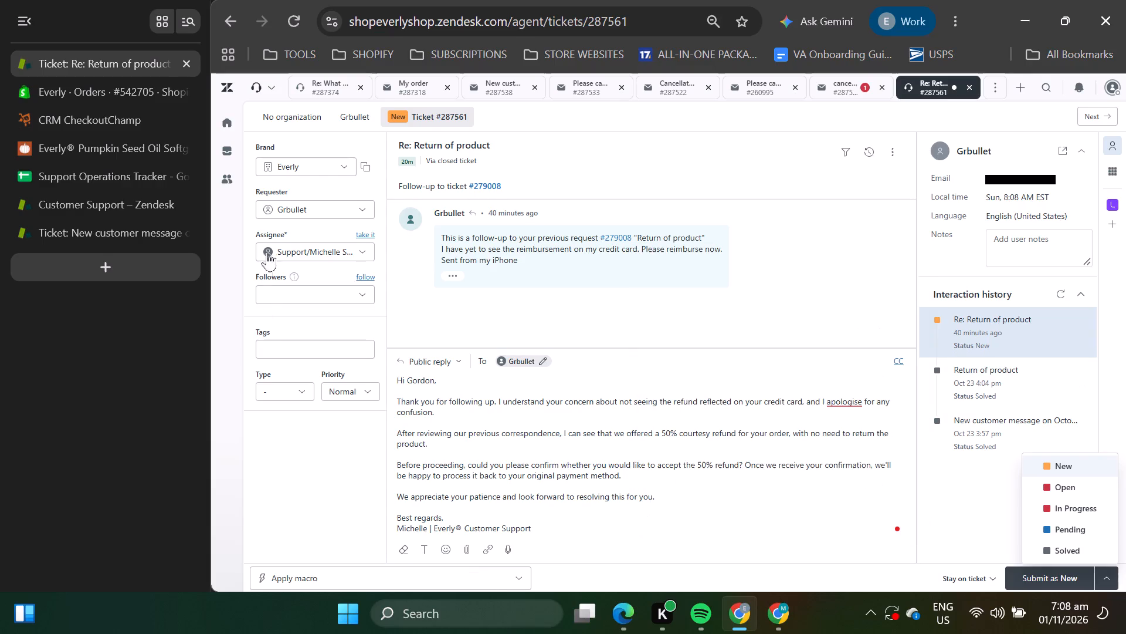
click(367, 235)
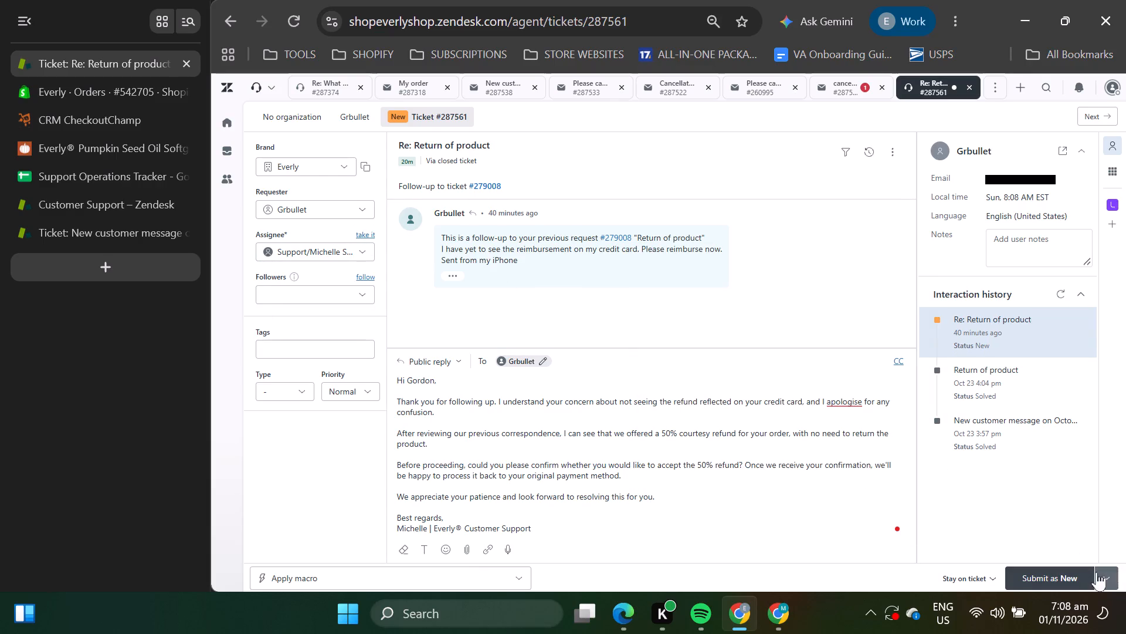
click(1100, 572)
click(1069, 549)
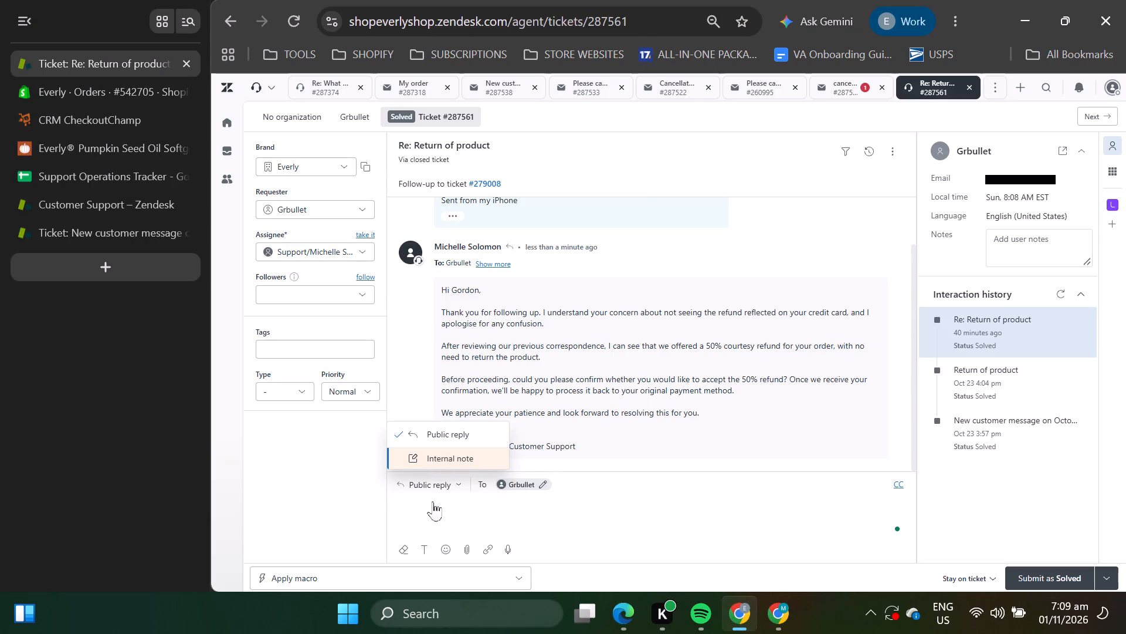
right_click(432, 503)
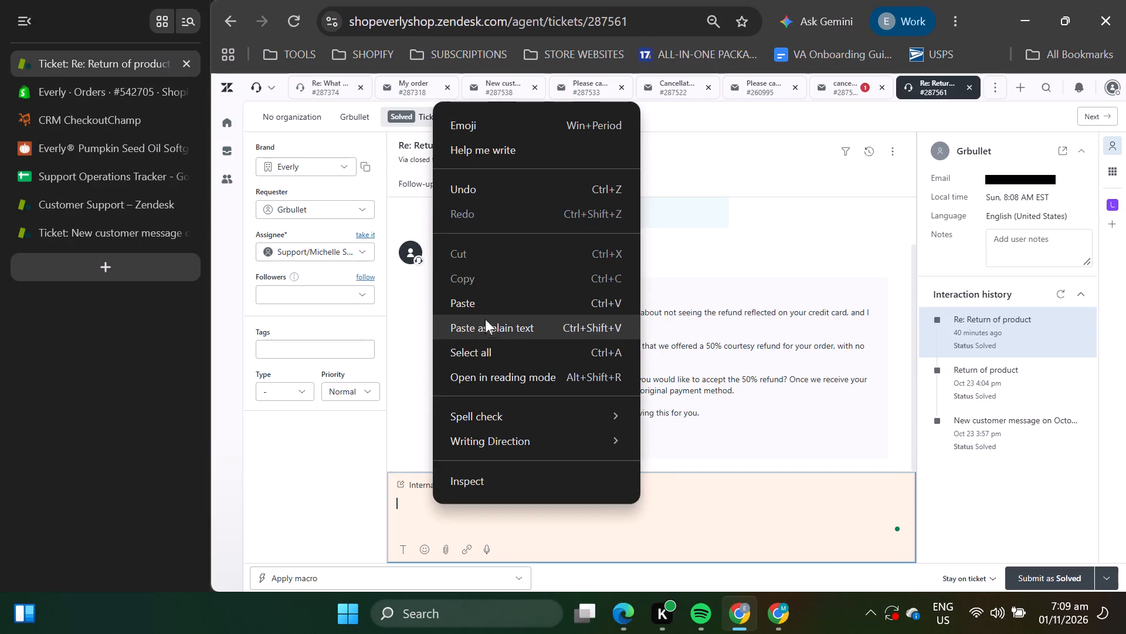
click(485, 302)
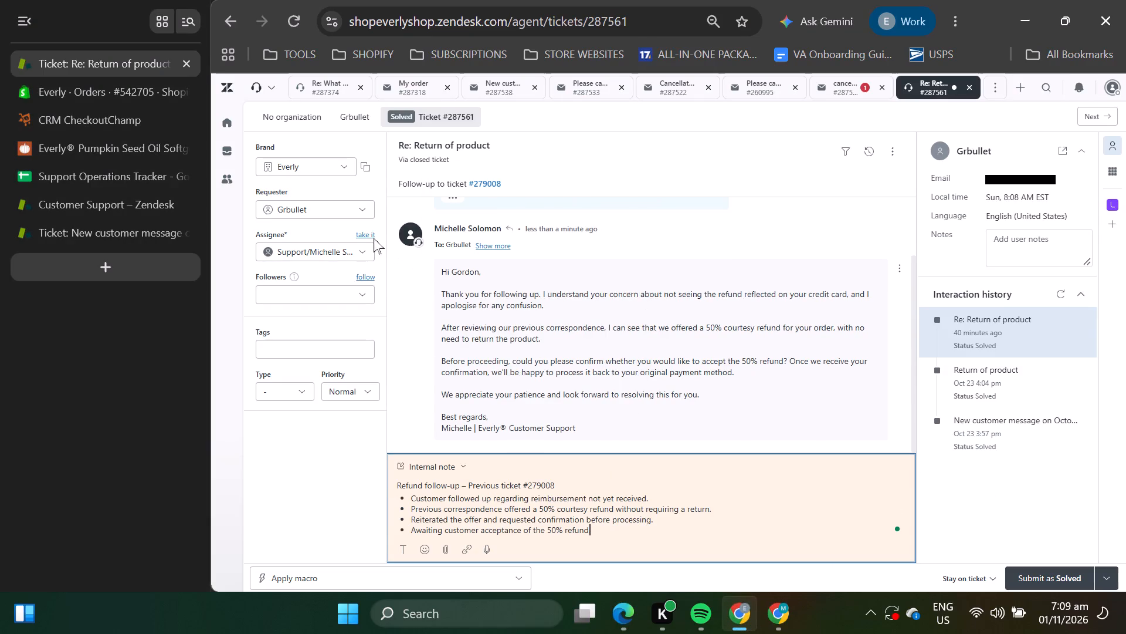
double_click(364, 230)
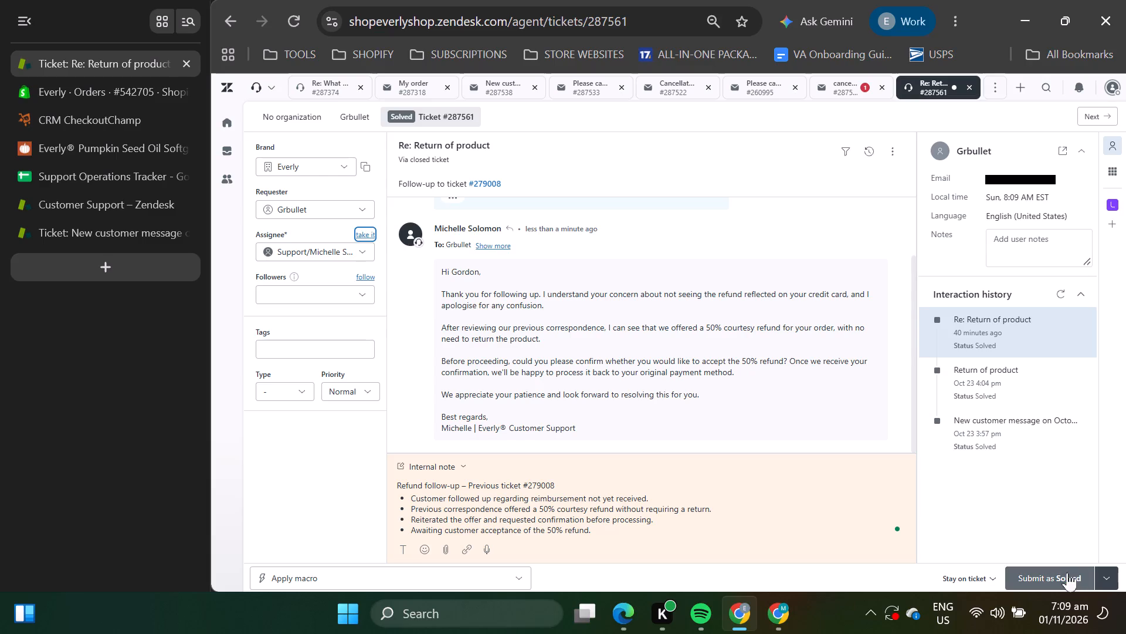
click(1067, 572)
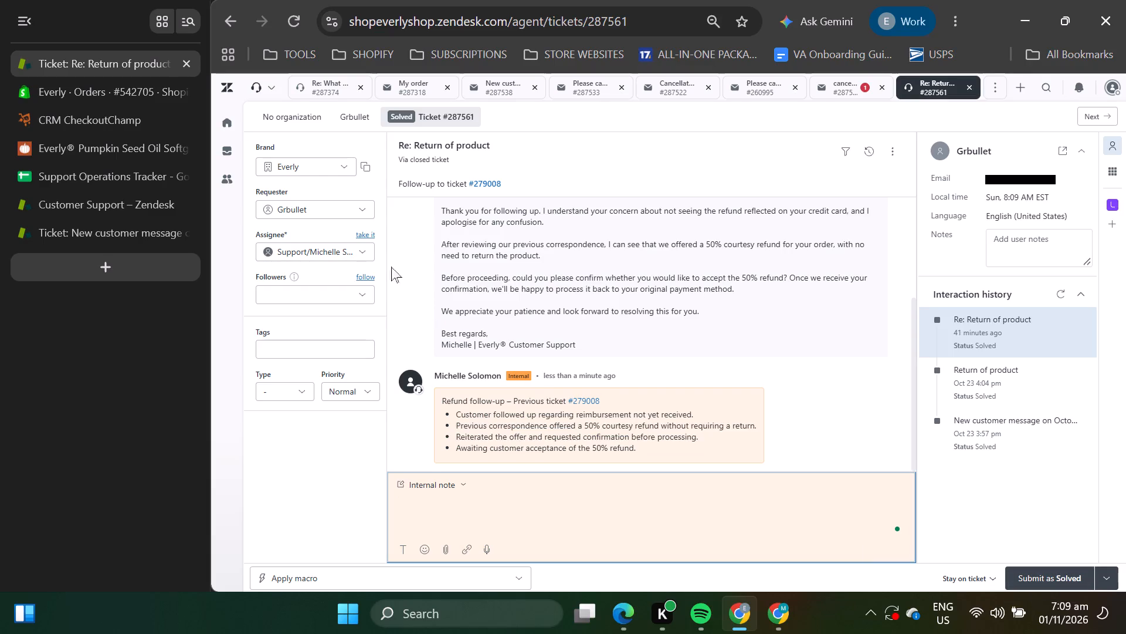
click(225, 146)
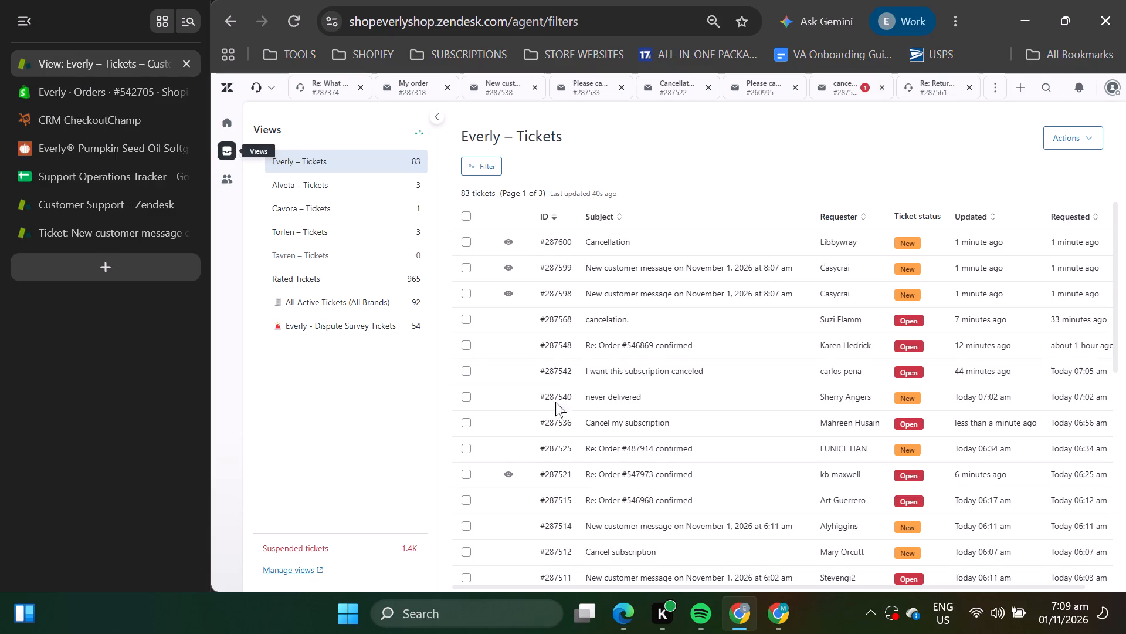
click(615, 419)
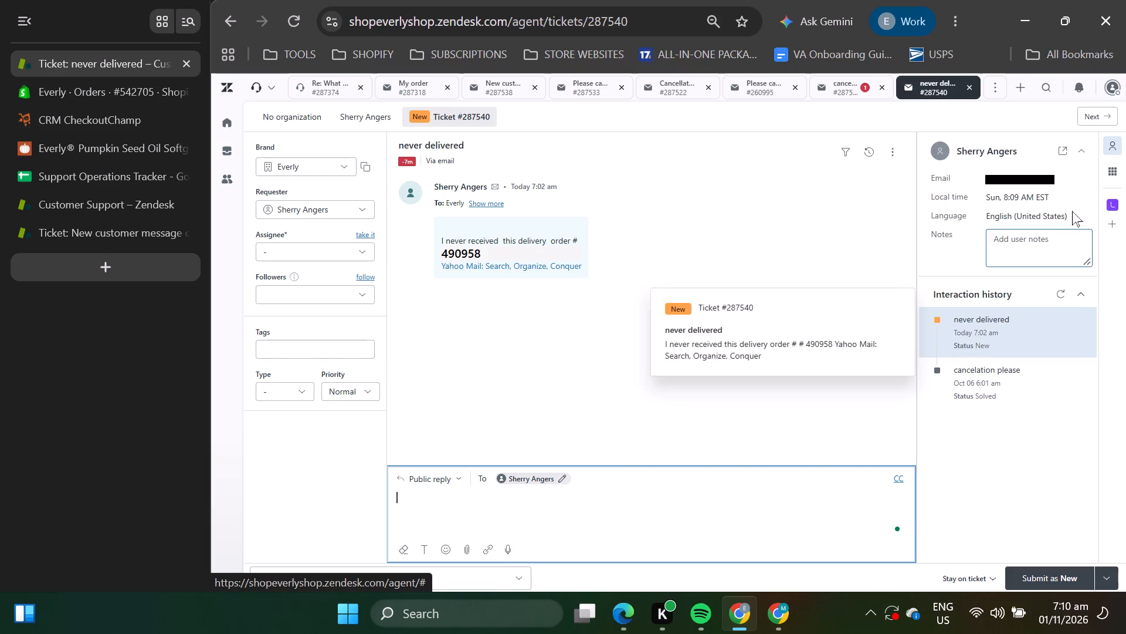
click(1091, 174)
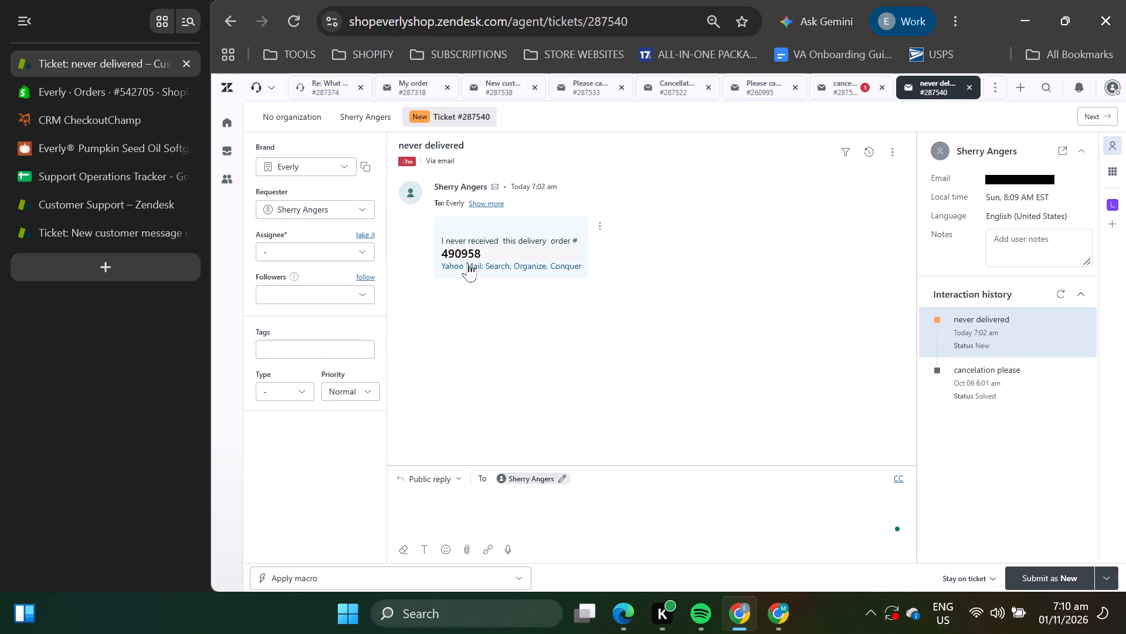
drag(484, 252, 442, 250)
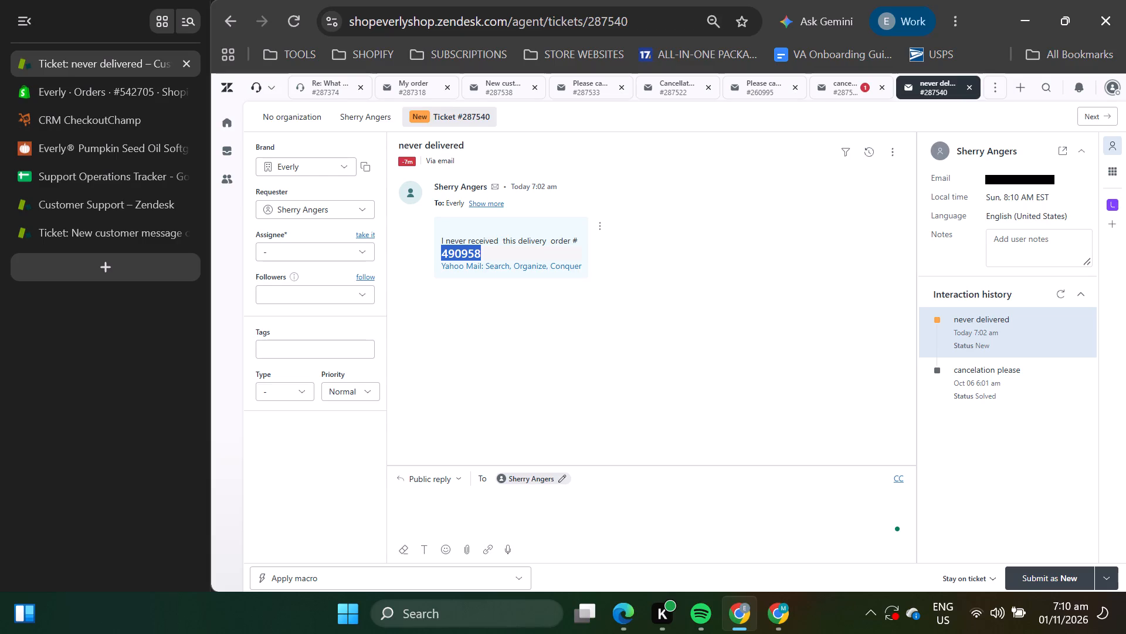
click(510, 275)
click(127, 88)
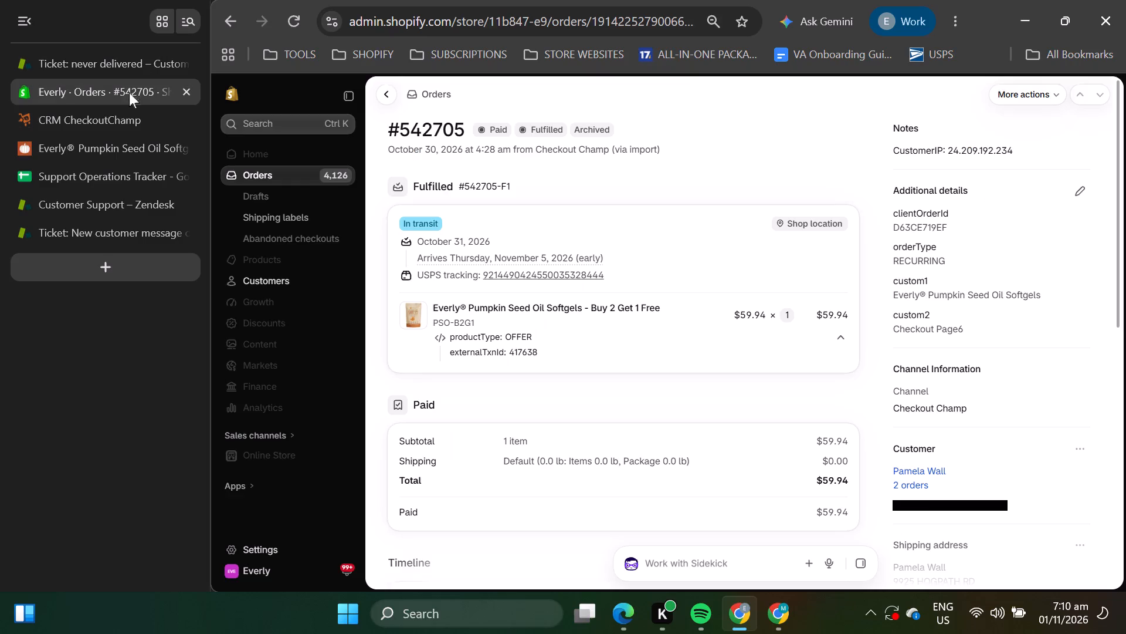
click(283, 123)
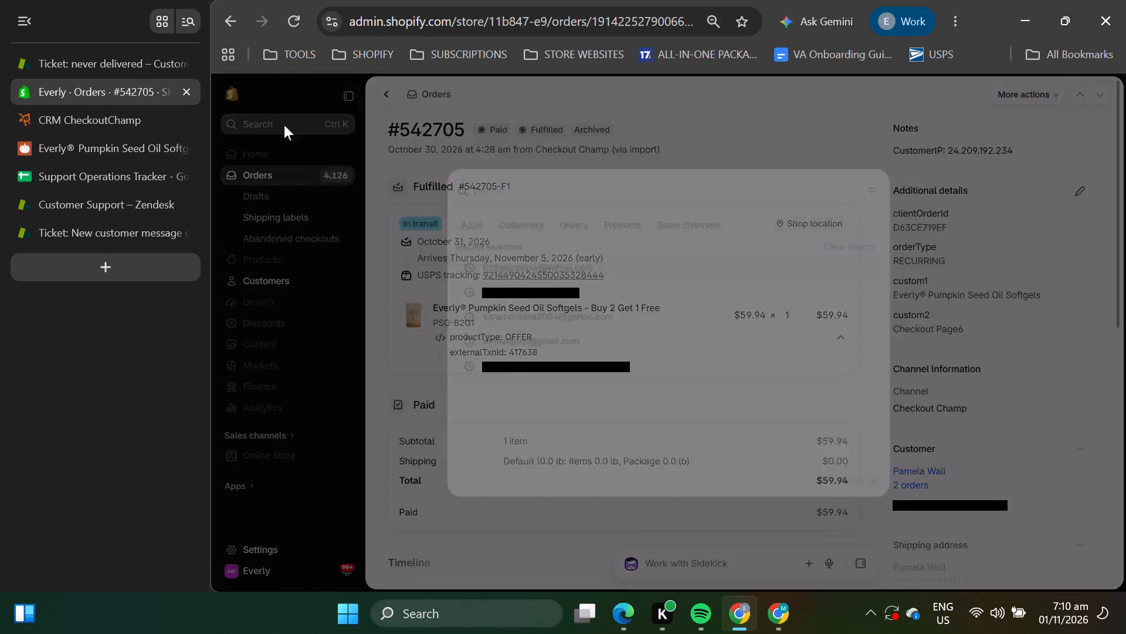
right_click(492, 184)
click(567, 385)
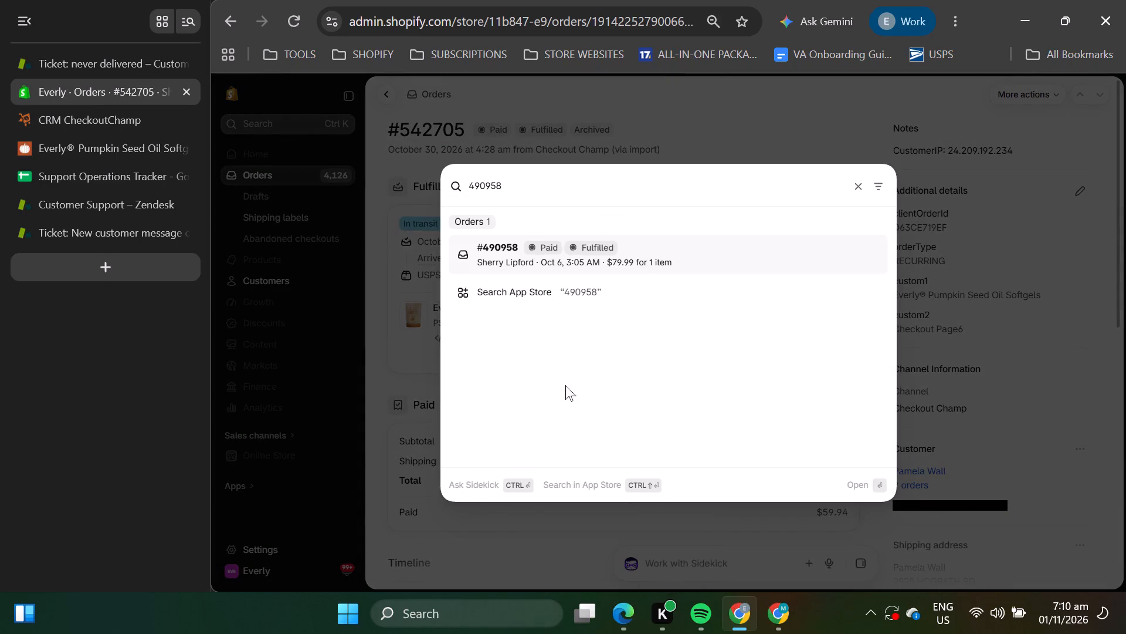
click(568, 259)
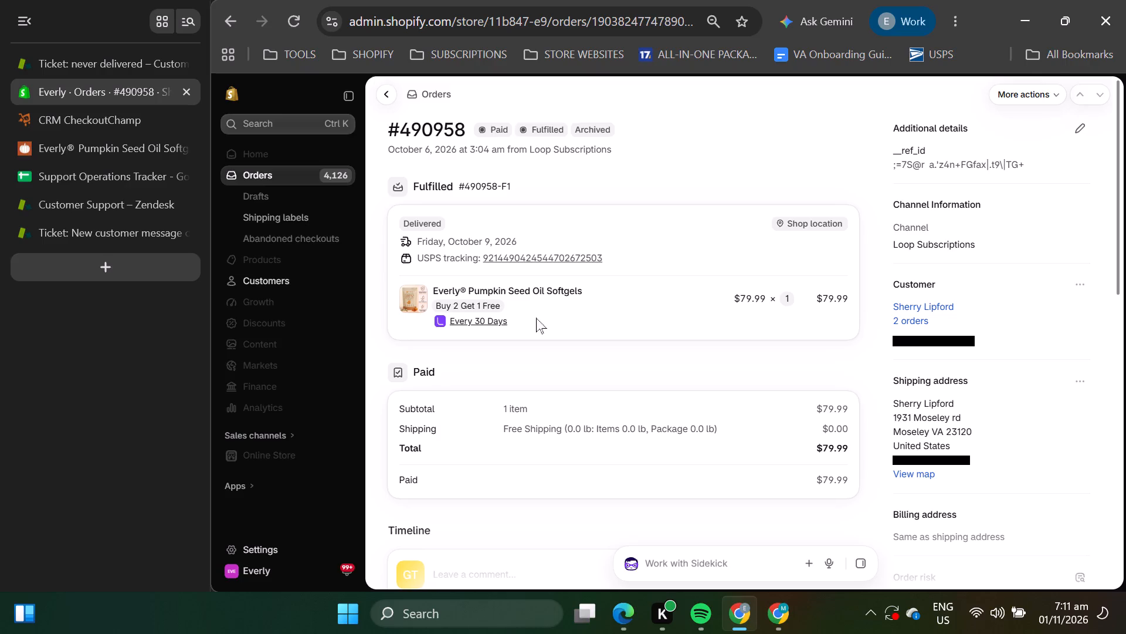
scroll(719, 375, down, 3)
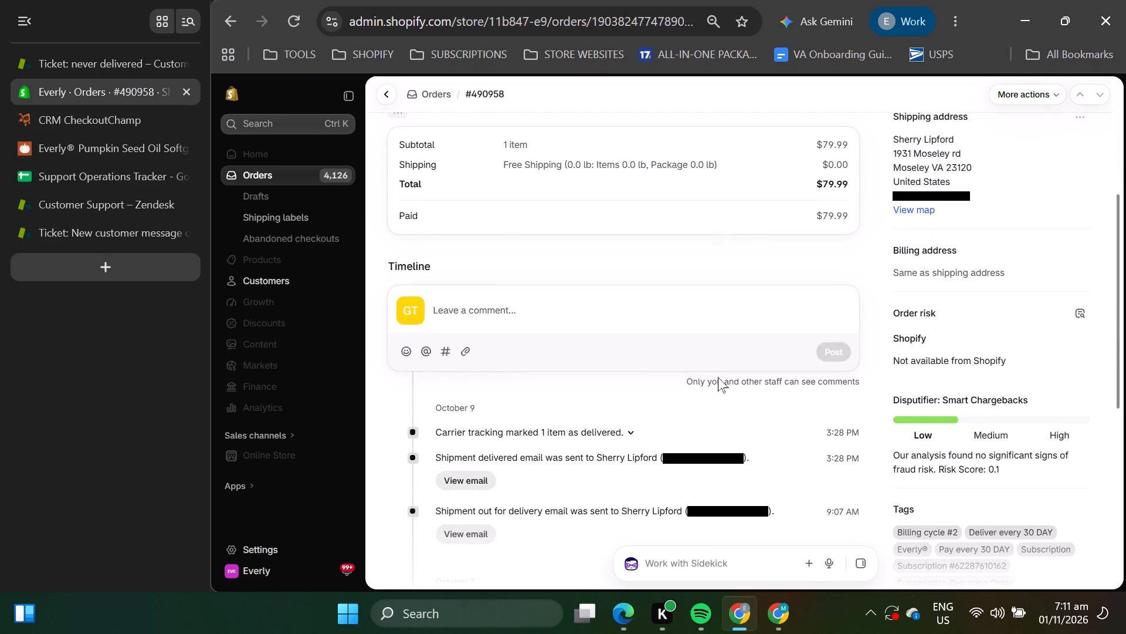
scroll(702, 367, up, 3)
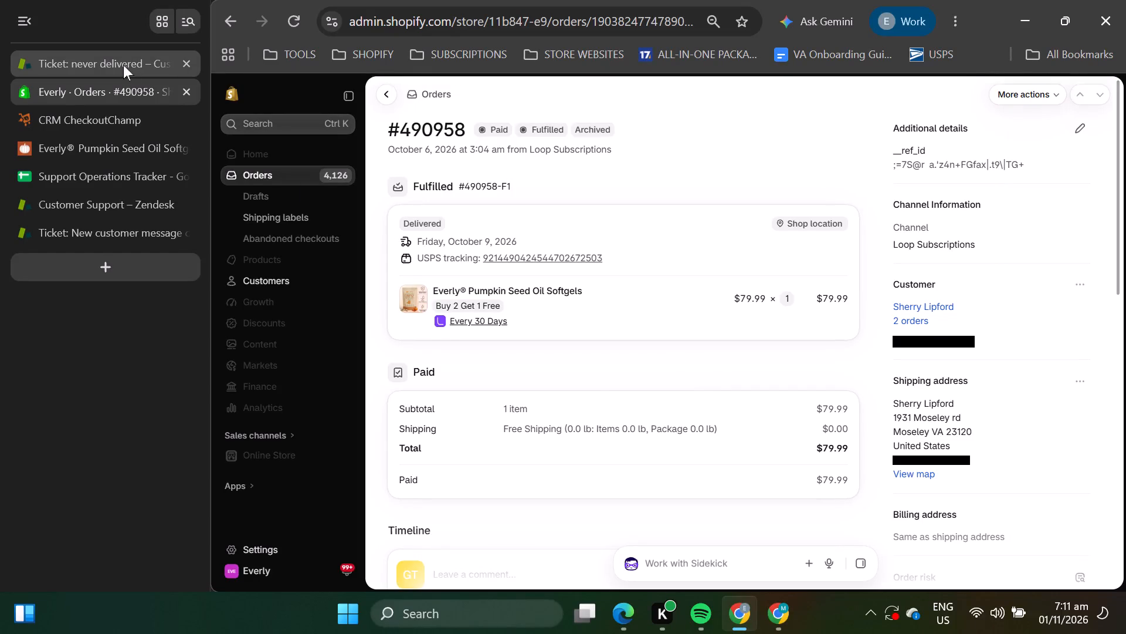
drag(520, 243, 469, 243)
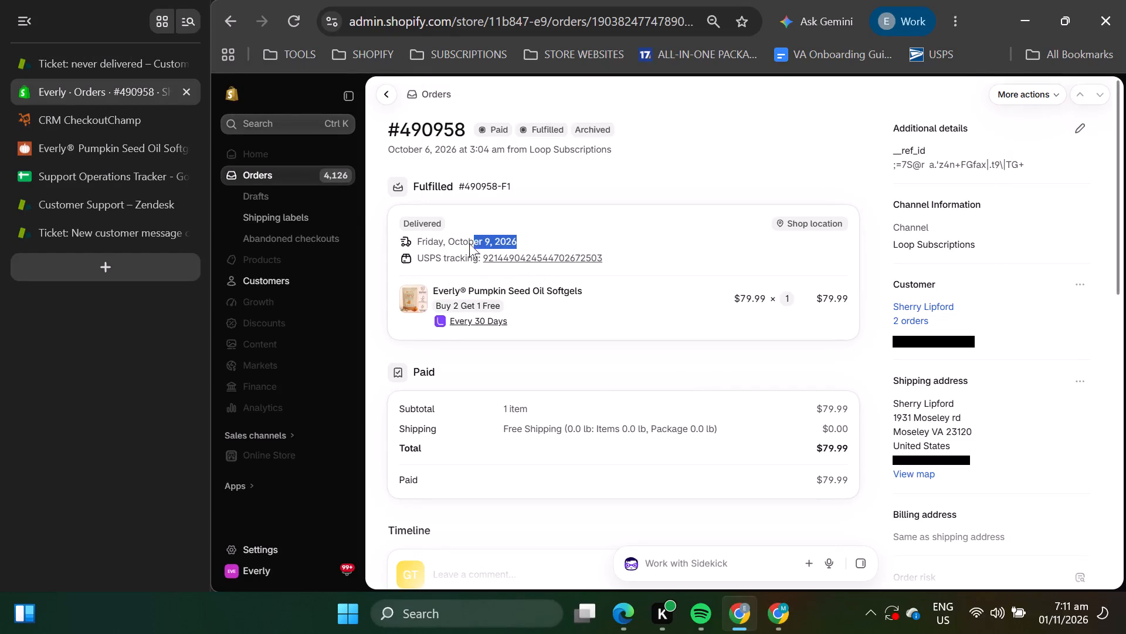
drag(469, 243, 419, 243)
right_click(428, 241)
click(483, 260)
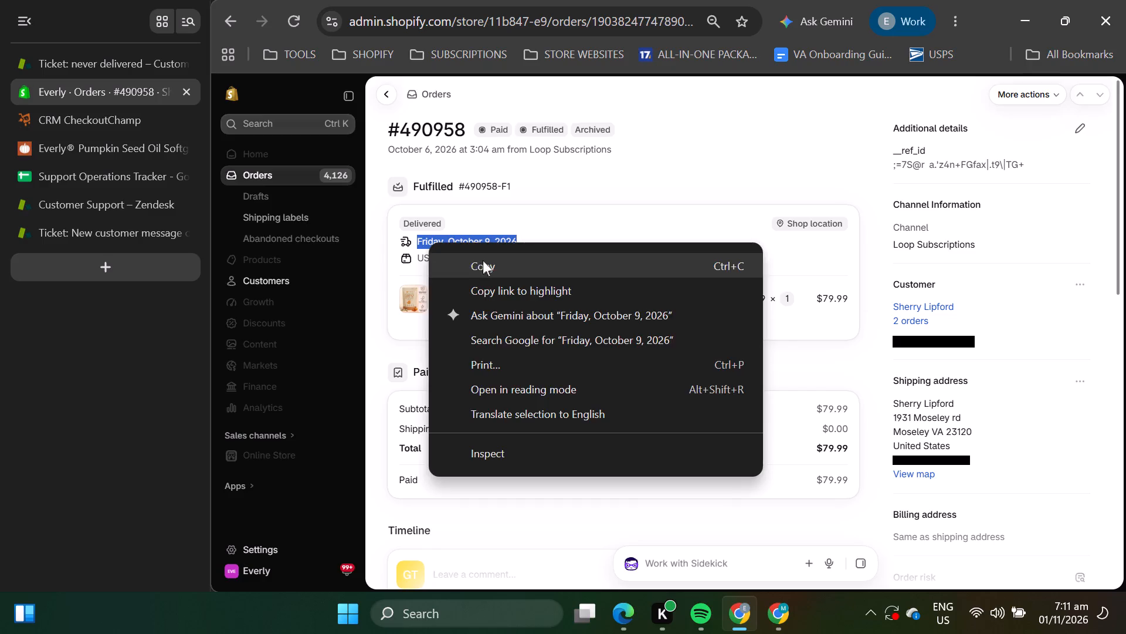
click(86, 59)
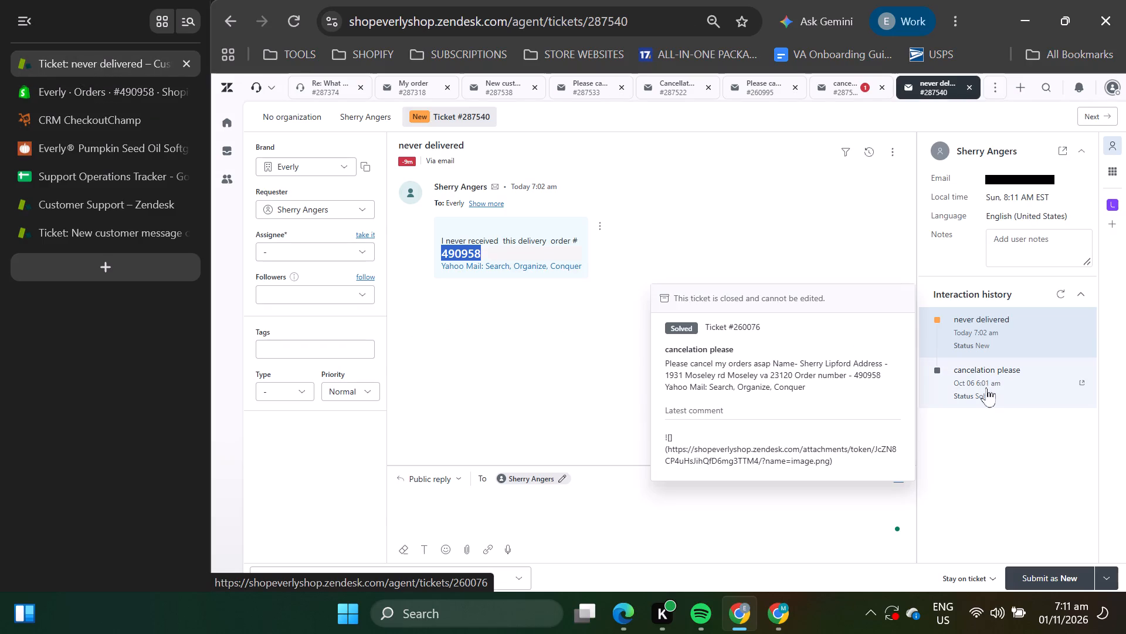
click(515, 584)
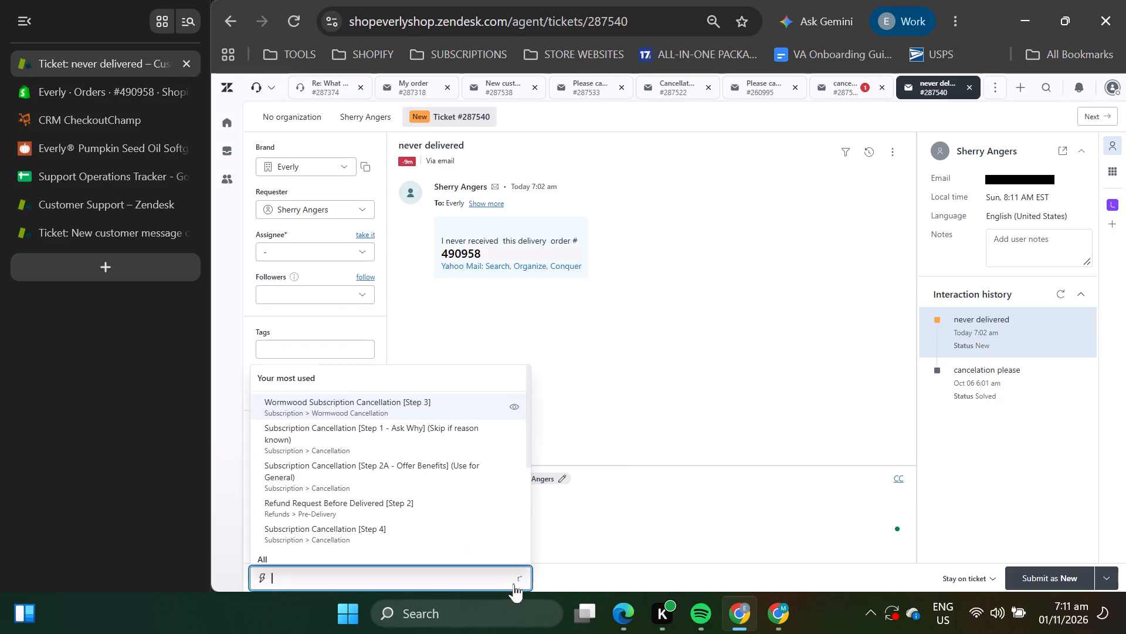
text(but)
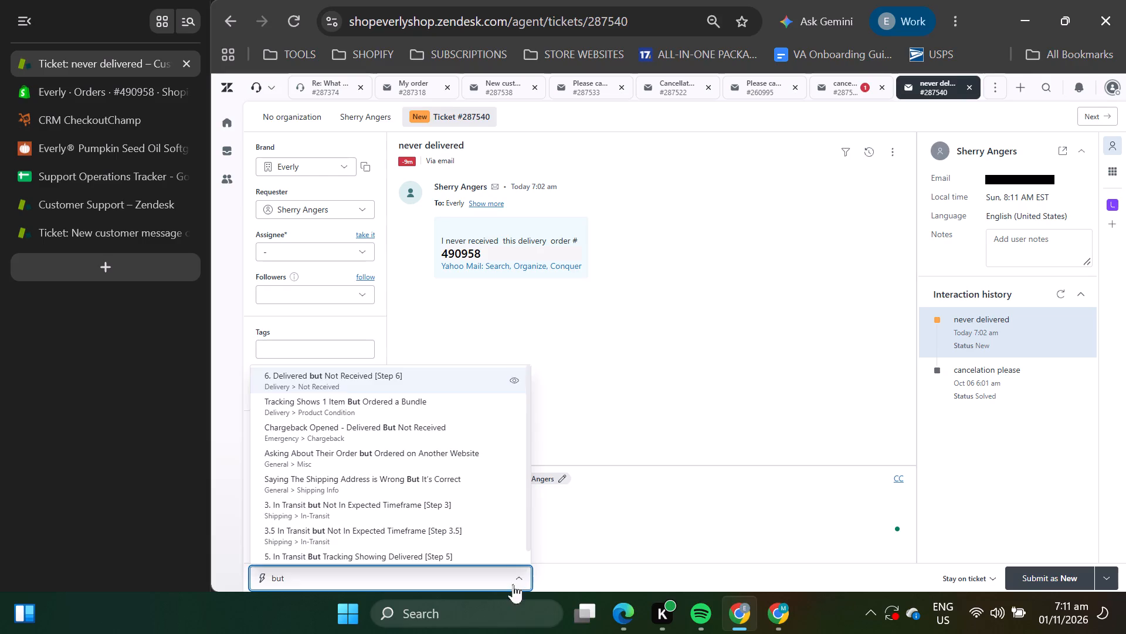
click(371, 380)
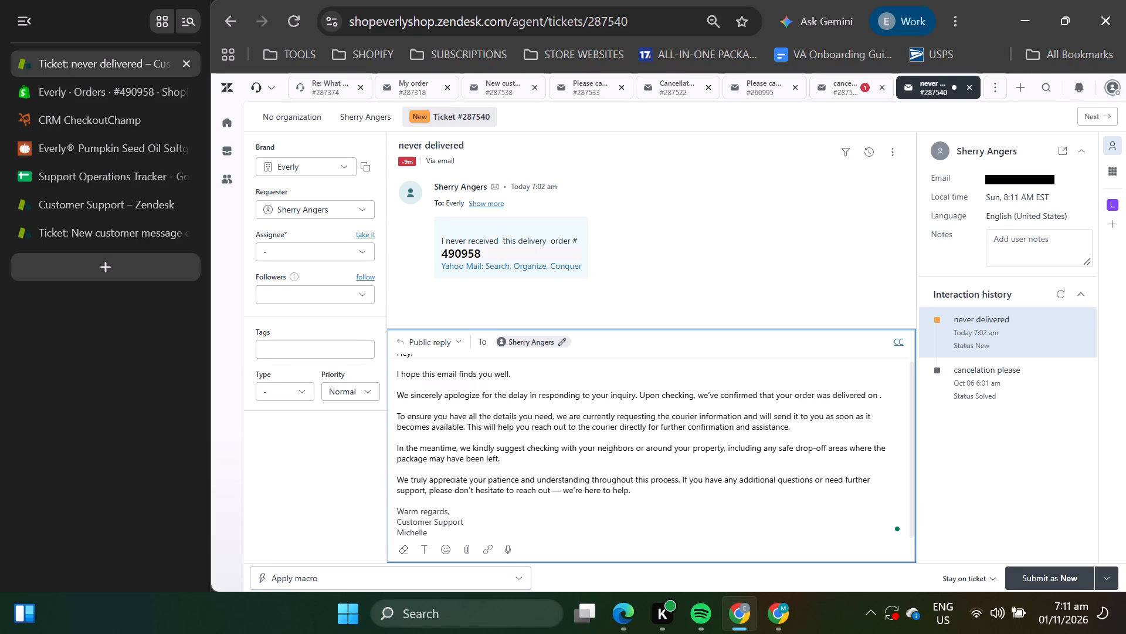
click(890, 396)
key(Left)
key(ctrl+v)
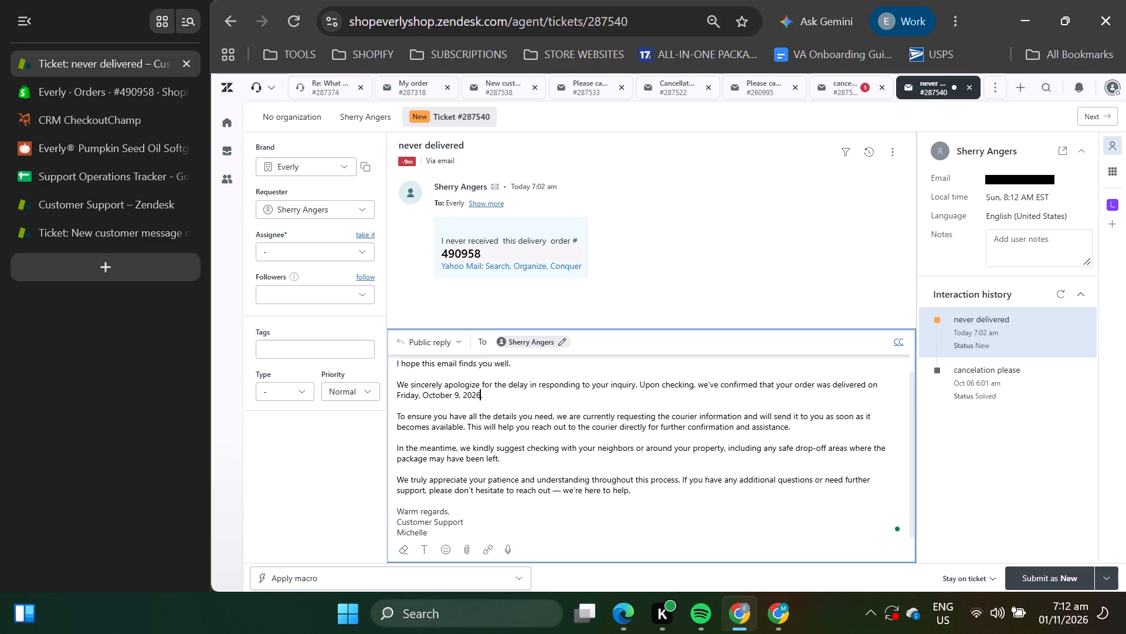
Remove the courier-information paragraph and "In the meantime" from the reply, starting with "We kindly suggest", and add the customer's first name to the greeting.
drag(464, 447, 389, 414)
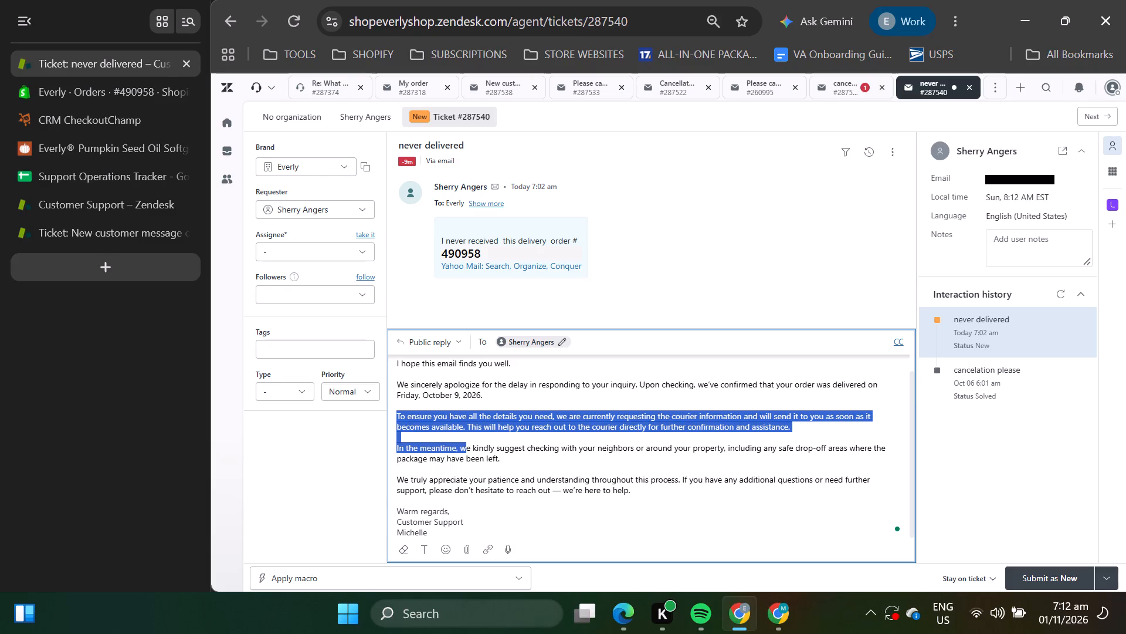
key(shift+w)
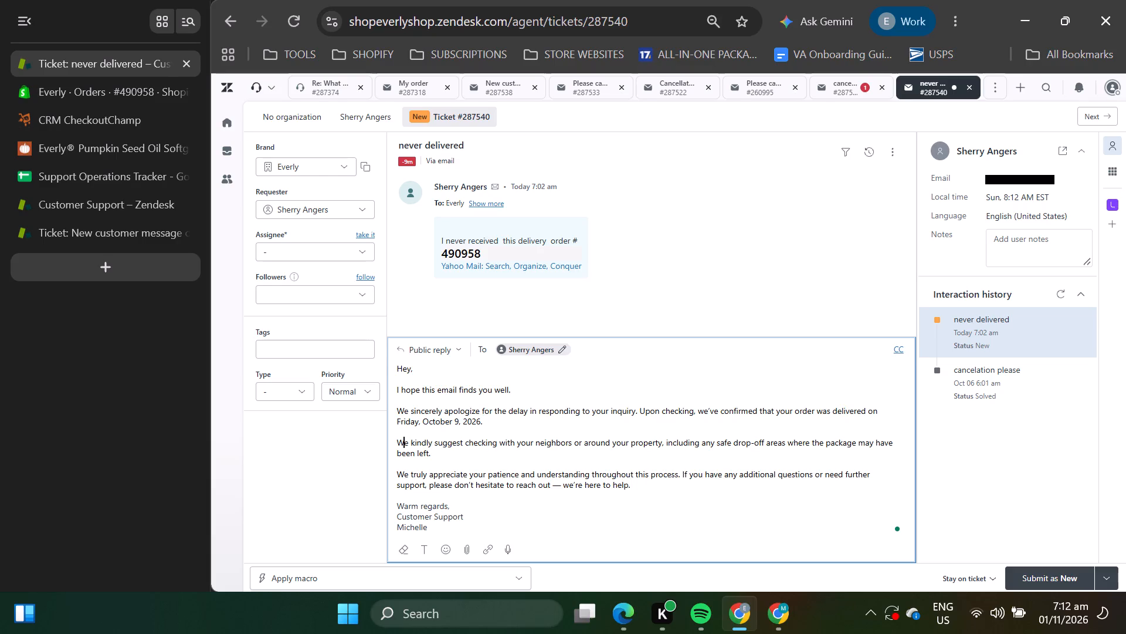
click(427, 365)
key(Left)
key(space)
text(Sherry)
Assign ticket #287540 to yourself and submit the public reply with the status Solved.
double_click(369, 232)
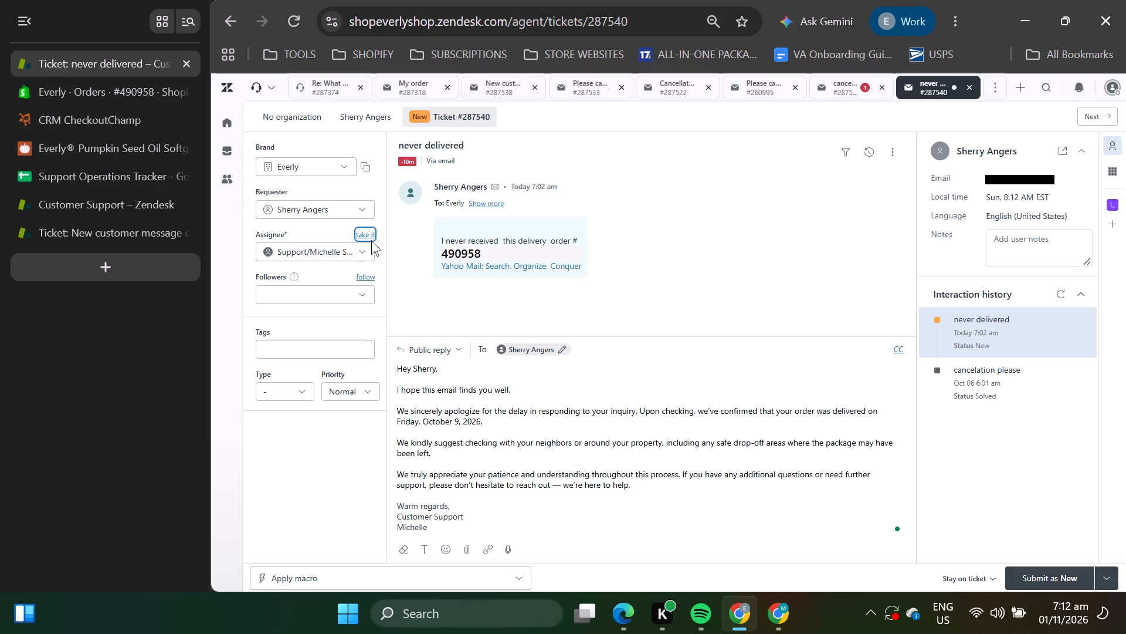
double_click(365, 235)
click(675, 453)
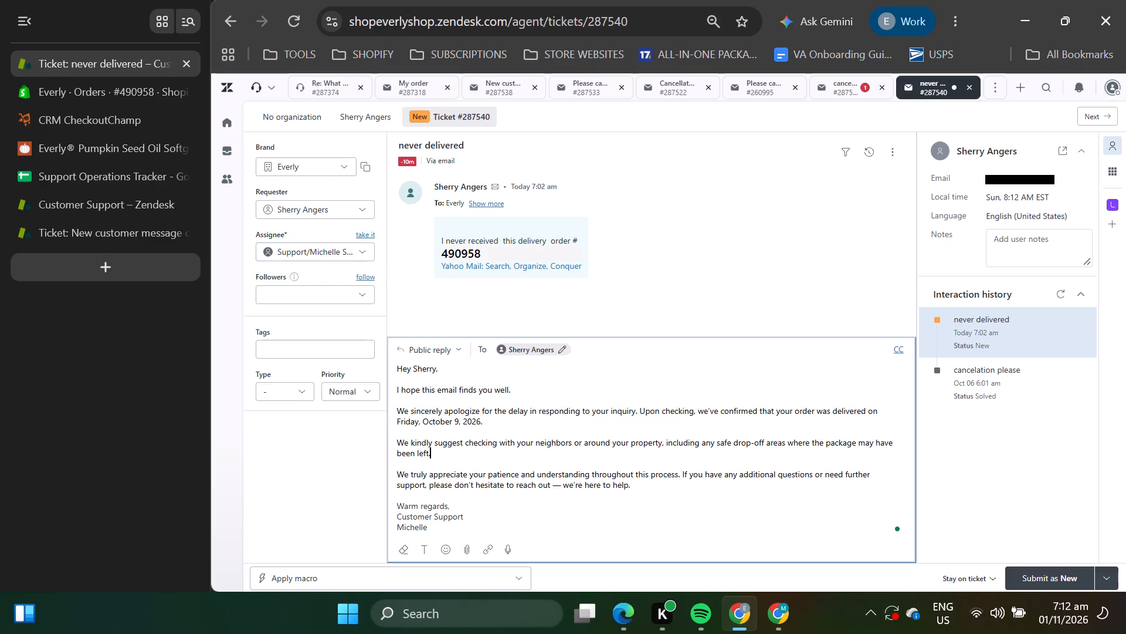
scroll(673, 453, down, 3)
click(1107, 578)
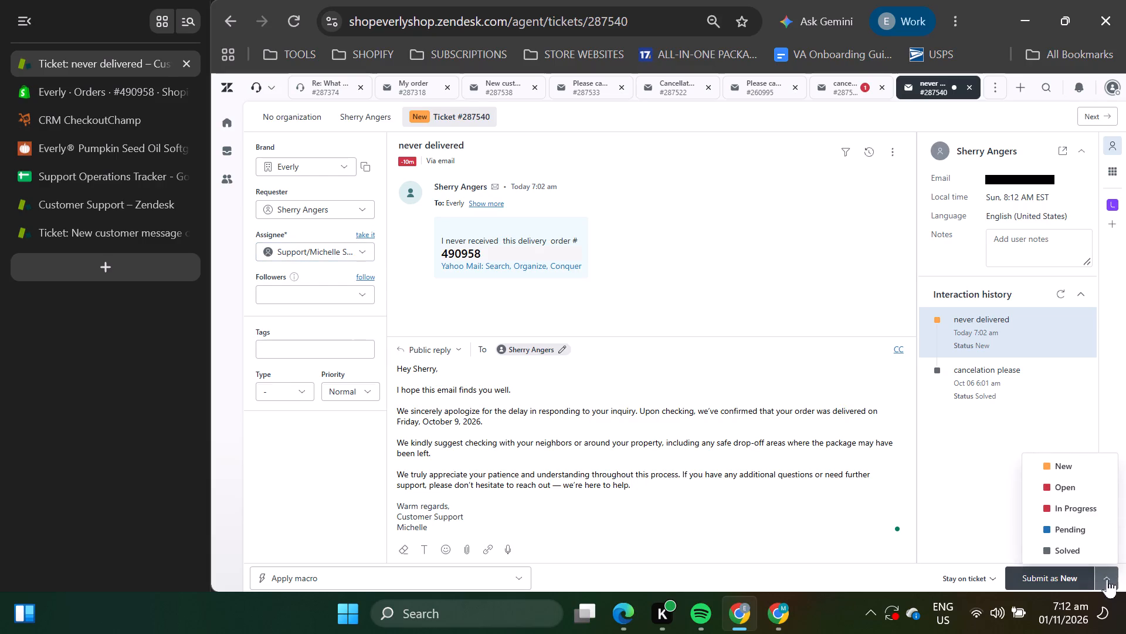
click(1074, 546)
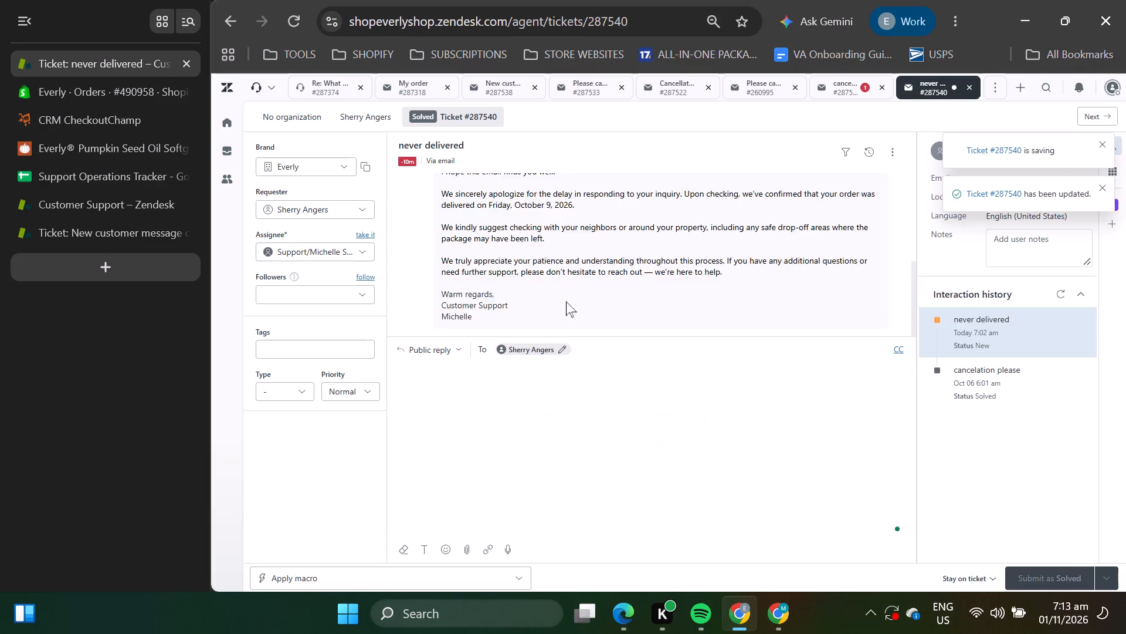
click(223, 145)
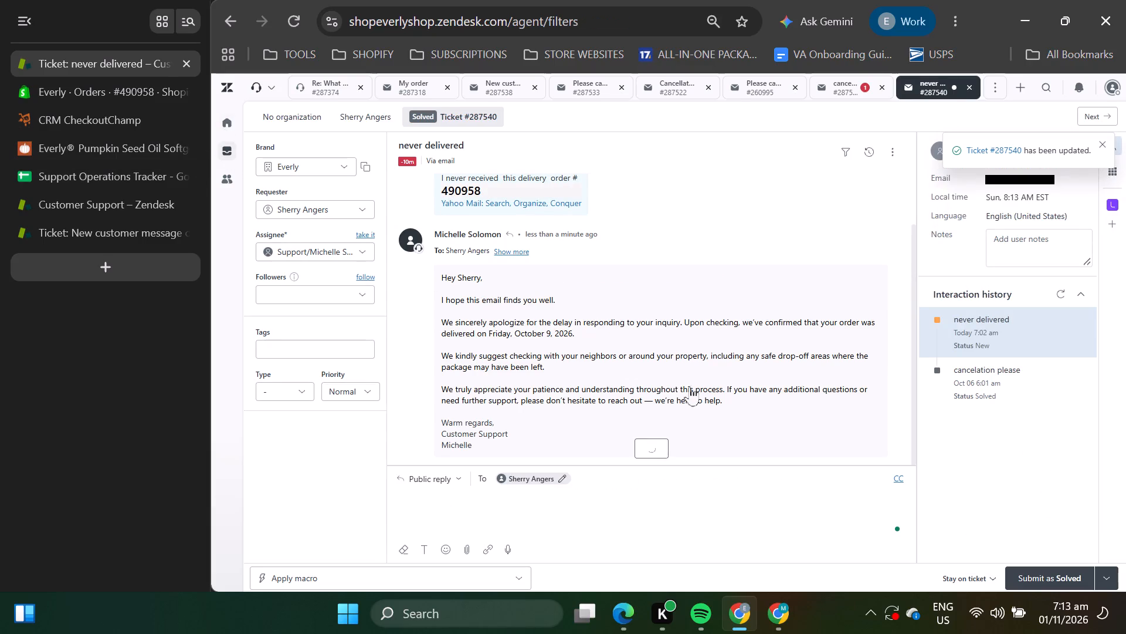